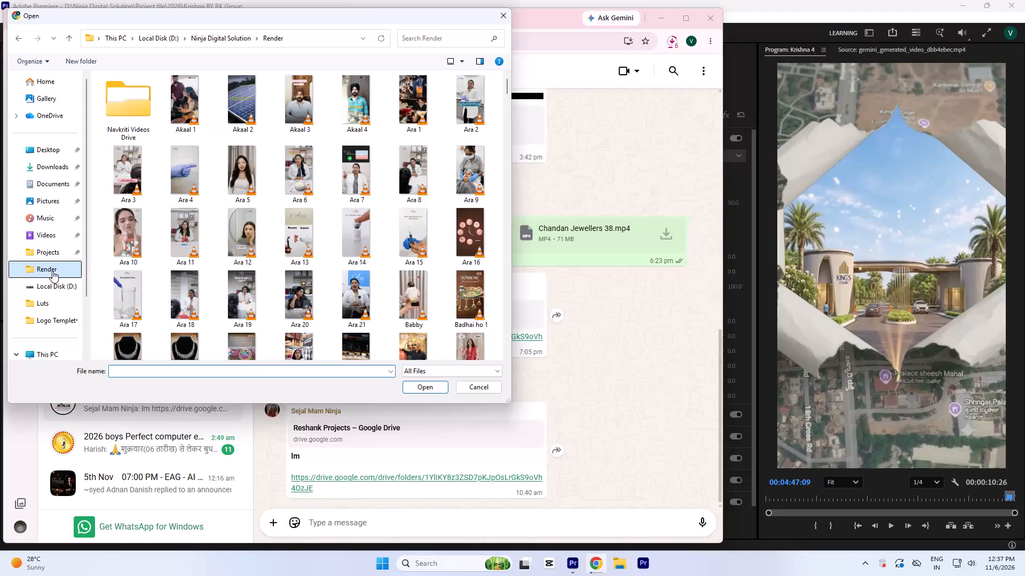
Search the Render folder for "kri" and preview the Krishna 4 video in VLC media player, closing the player after review.
click(422, 37)
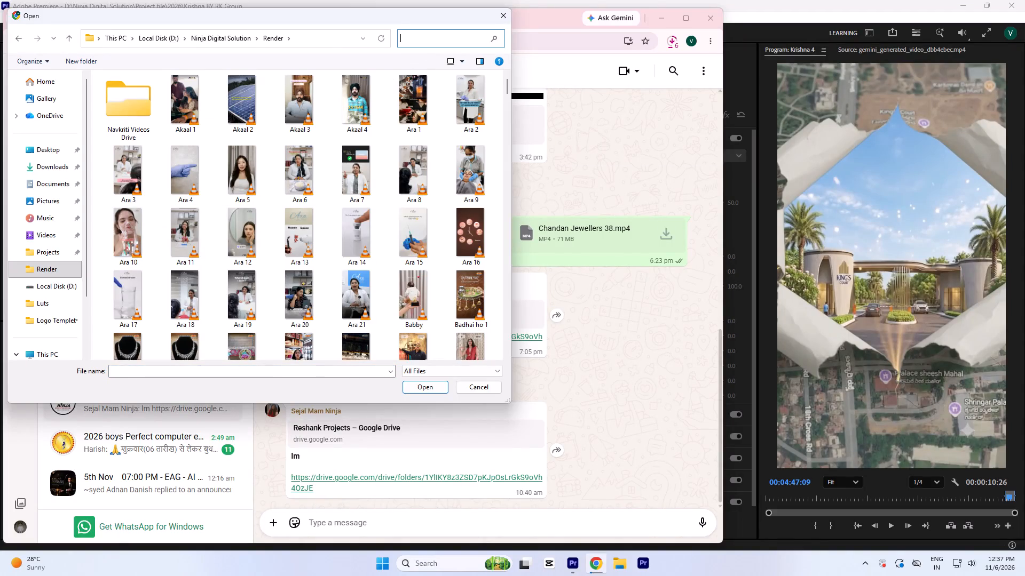
text(kri)
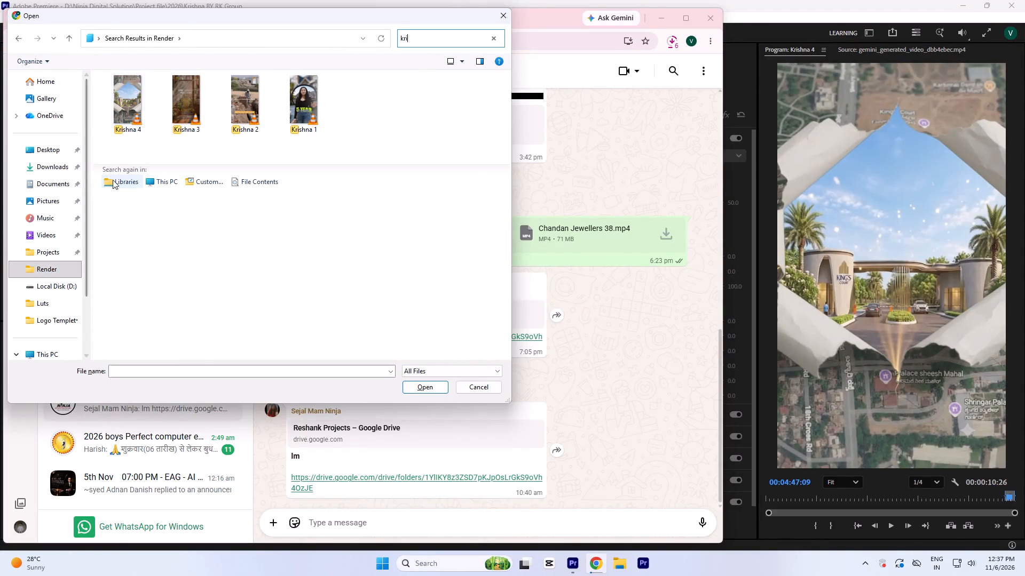
right_click(120, 101)
click(151, 127)
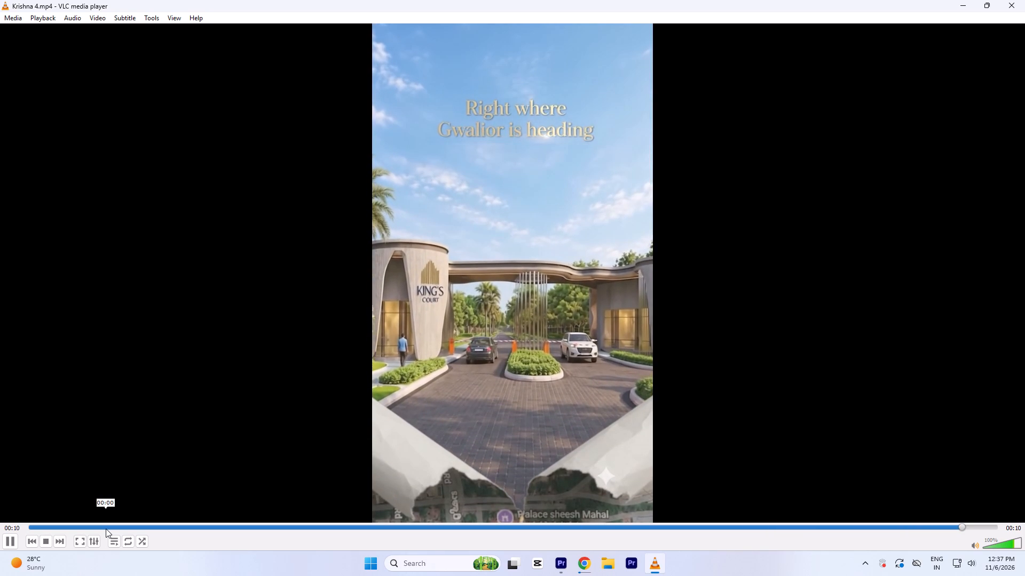
key(space)
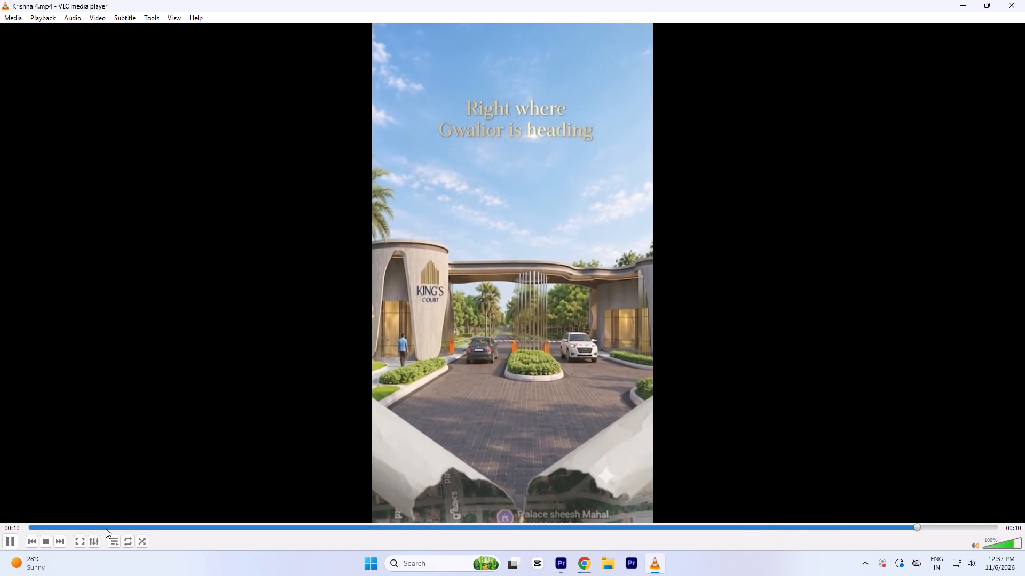
click(1012, 0)
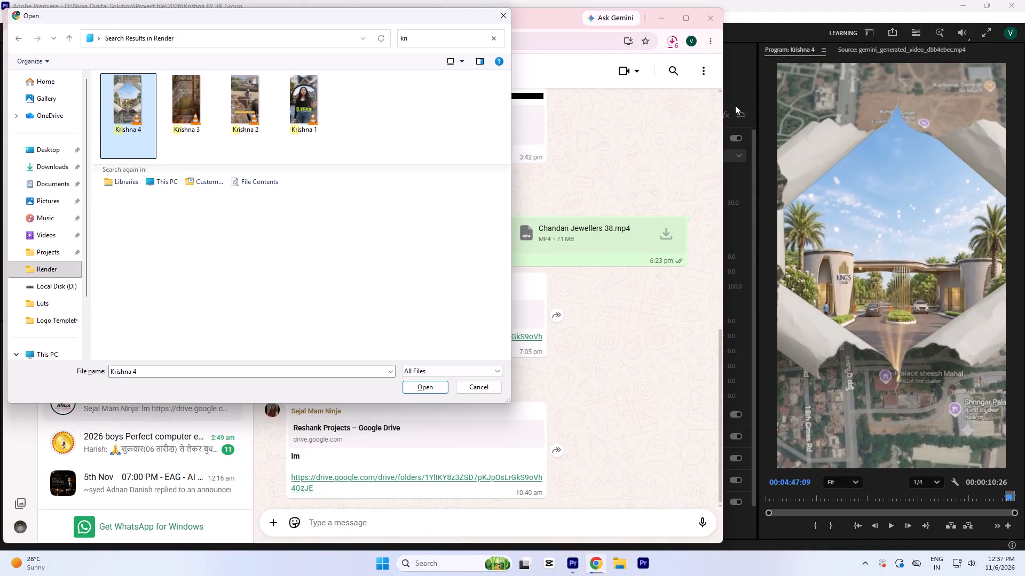
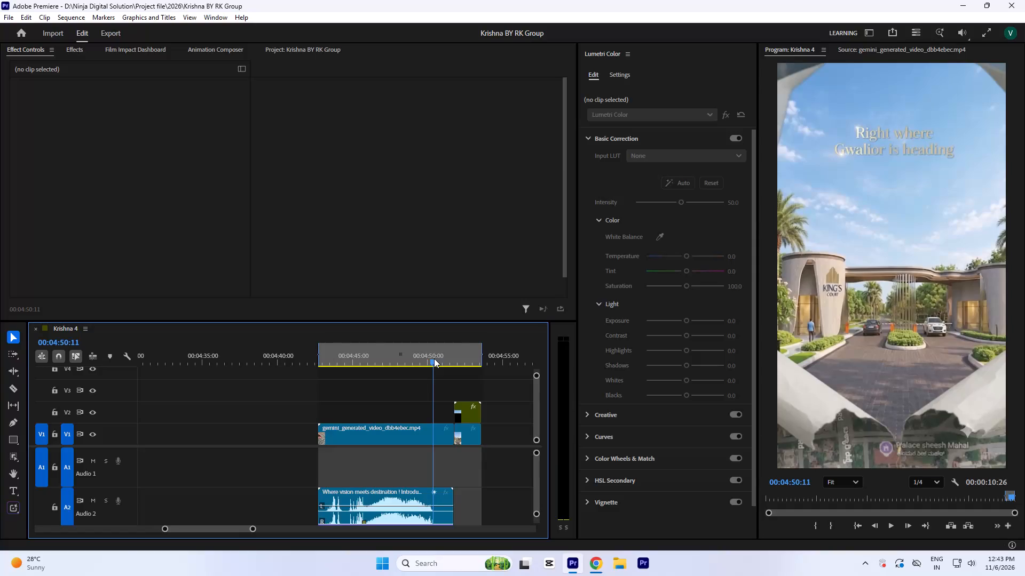
Scrub the Krishna 4 timeline between about 00:04:46 and 00:04:50 to examine the paper-tear reveal and the title's appearance.
drag(340, 365, 374, 386)
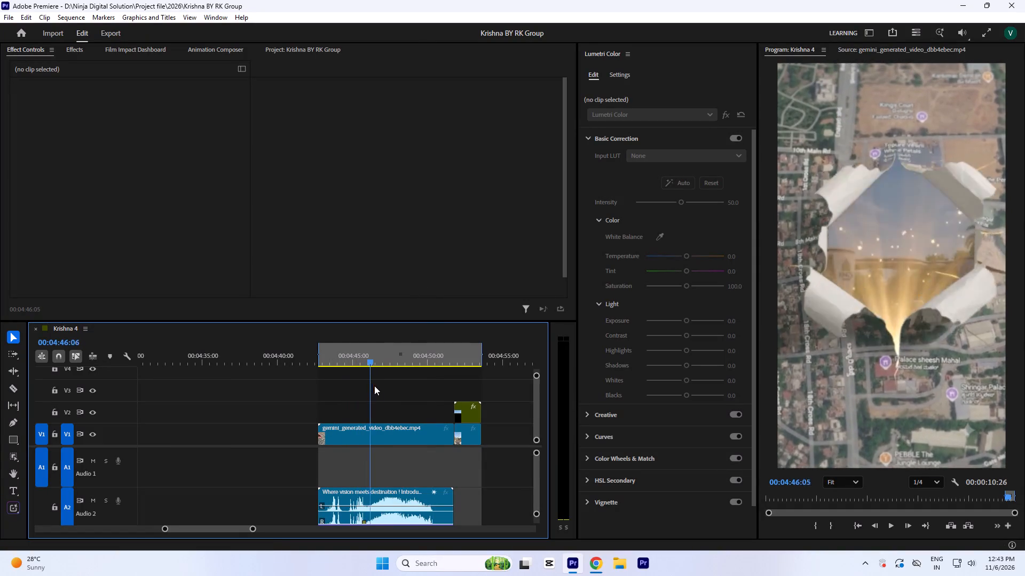
drag(374, 386, 417, 410)
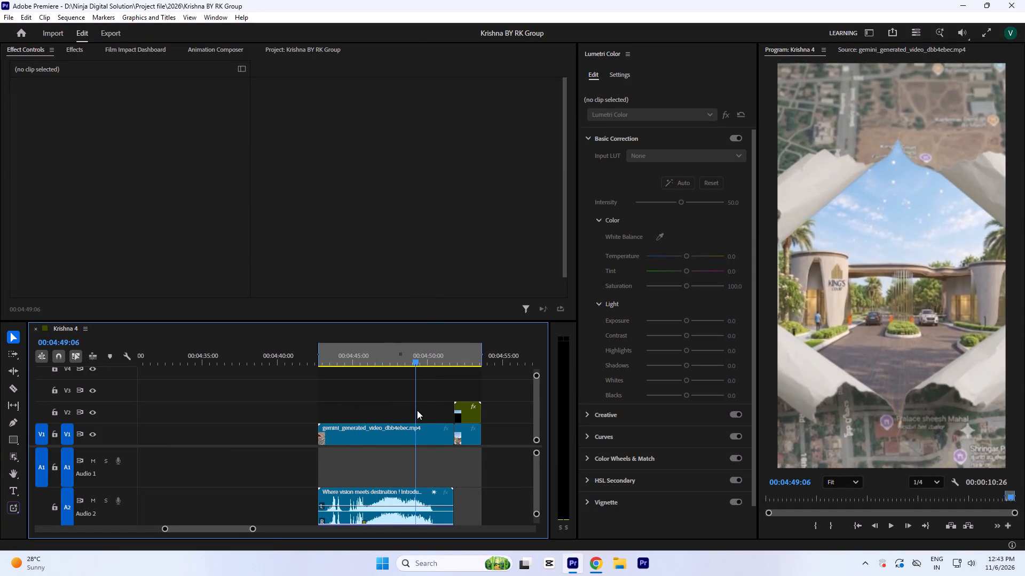
drag(417, 410, 423, 412)
drag(423, 358, 435, 364)
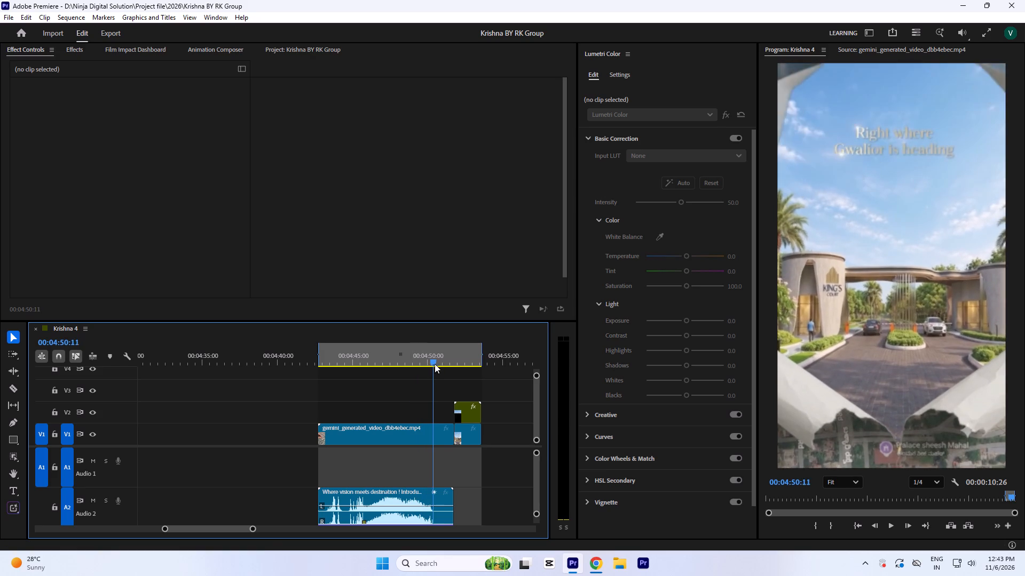
drag(435, 364, 438, 375)
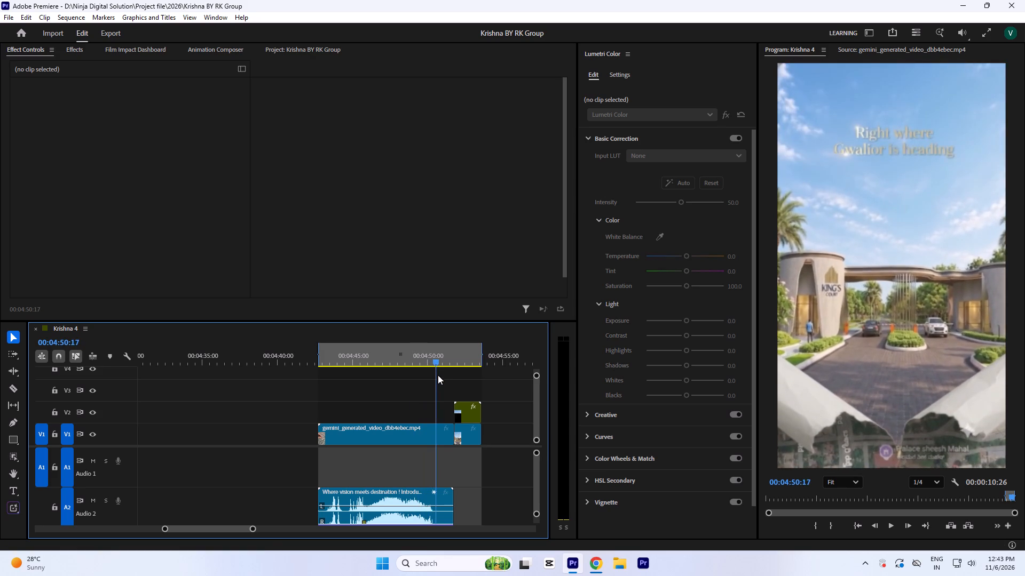
drag(438, 375, 429, 378)
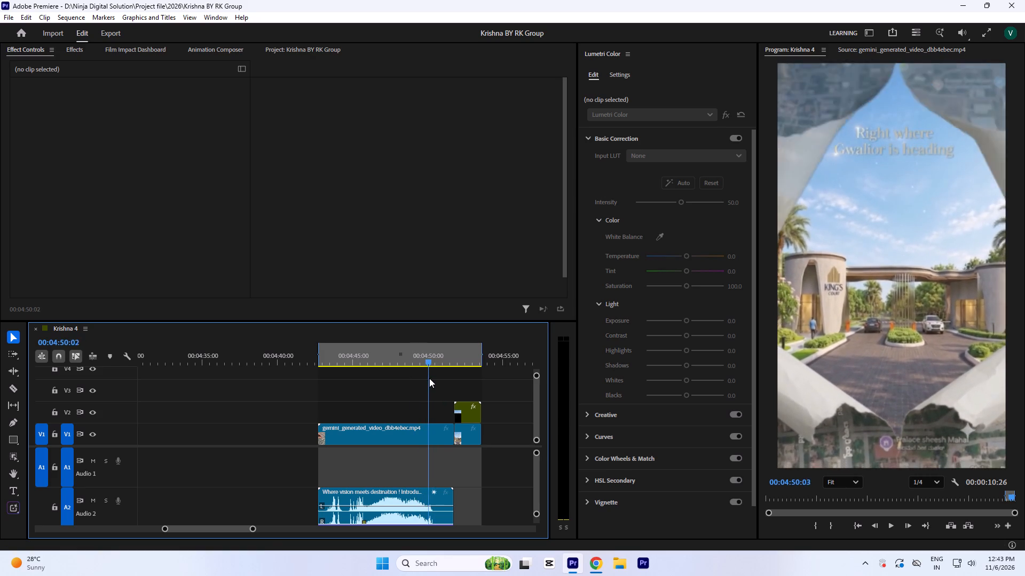
drag(429, 378, 424, 387)
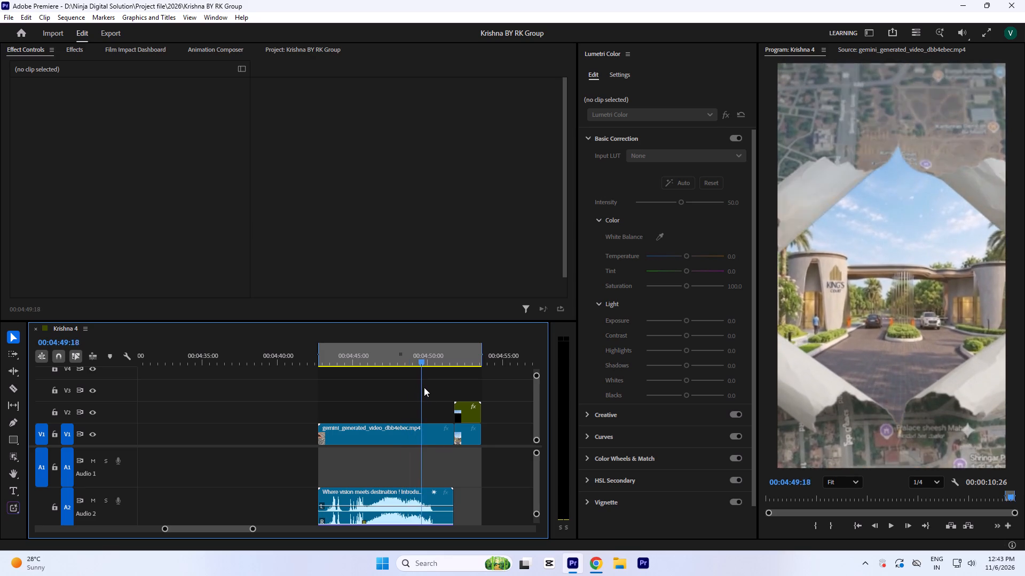
drag(424, 387, 435, 389)
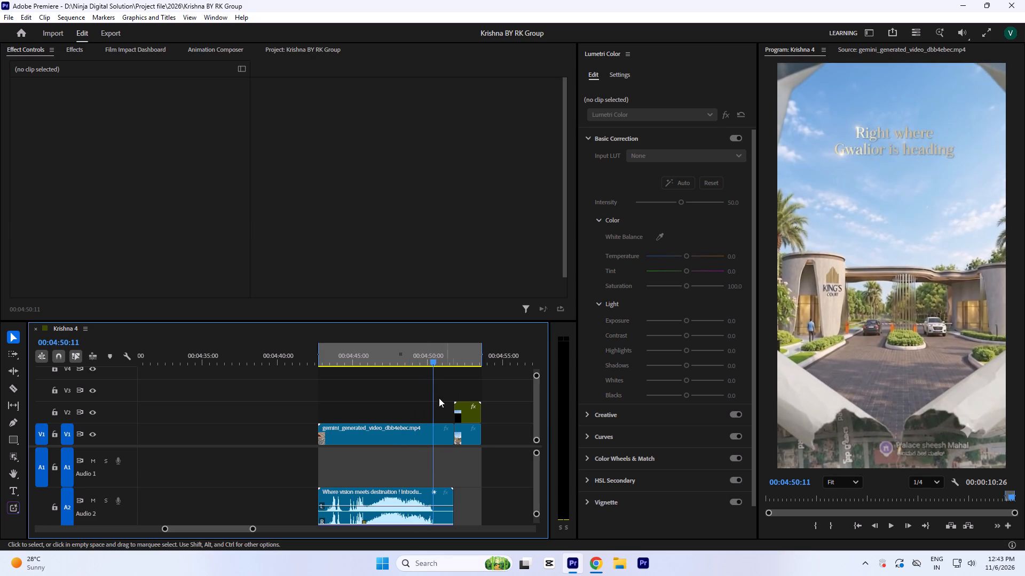
drag(430, 355, 405, 369)
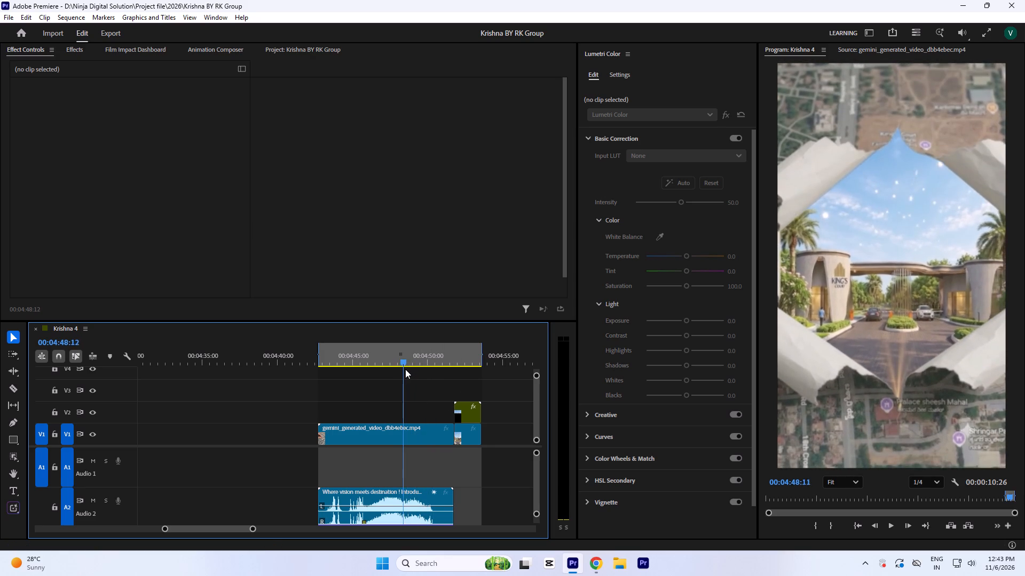
drag(405, 369, 420, 372)
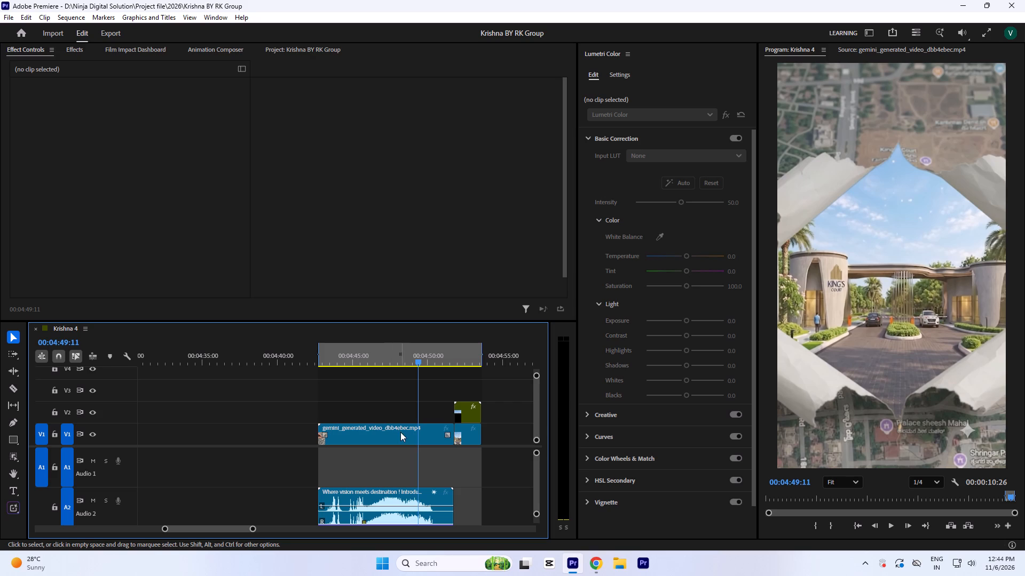
Move the gemini_generated_video_dbb4ebec.mp4 clip from track V1 up to track V2.
drag(400, 433, 400, 423)
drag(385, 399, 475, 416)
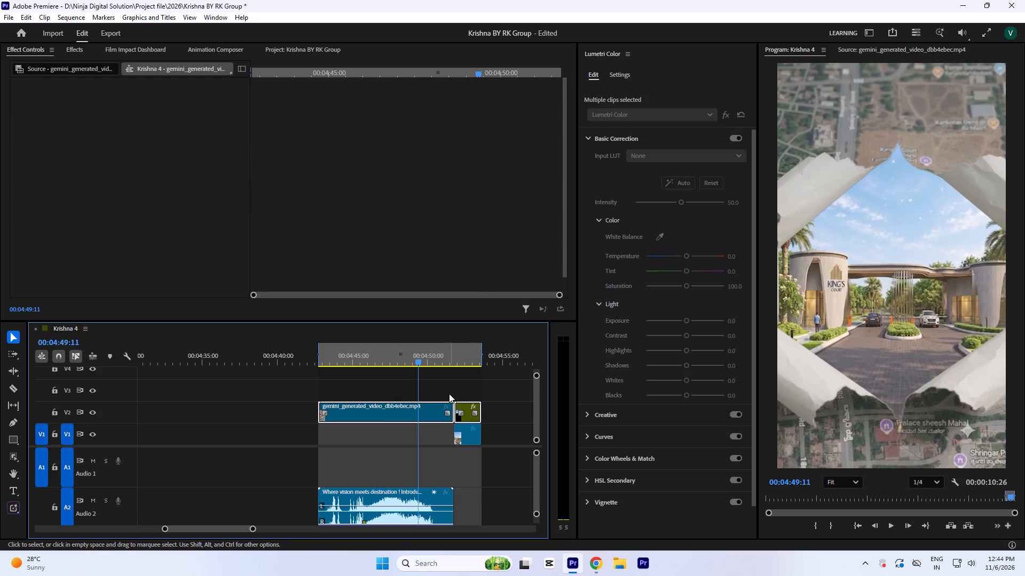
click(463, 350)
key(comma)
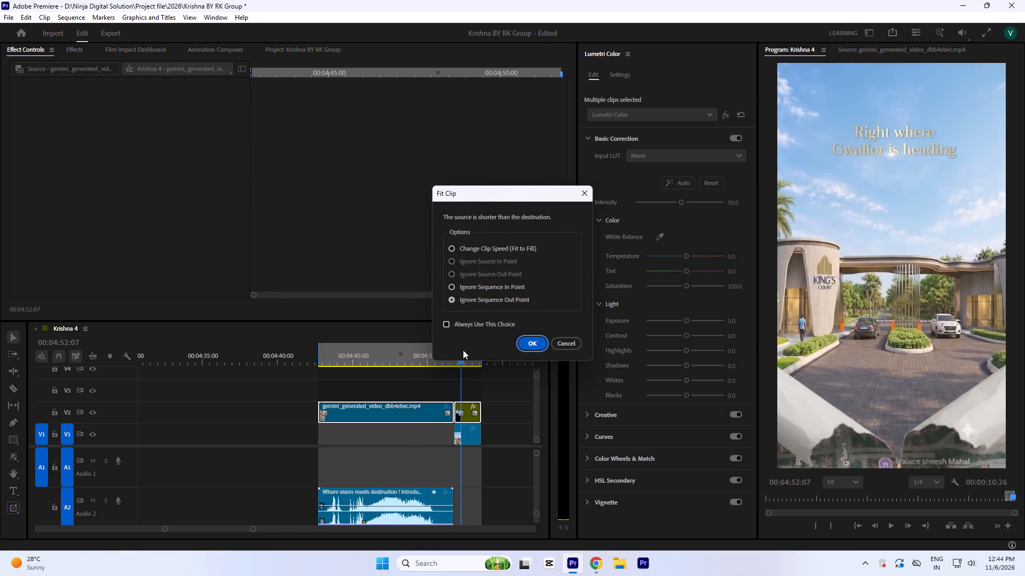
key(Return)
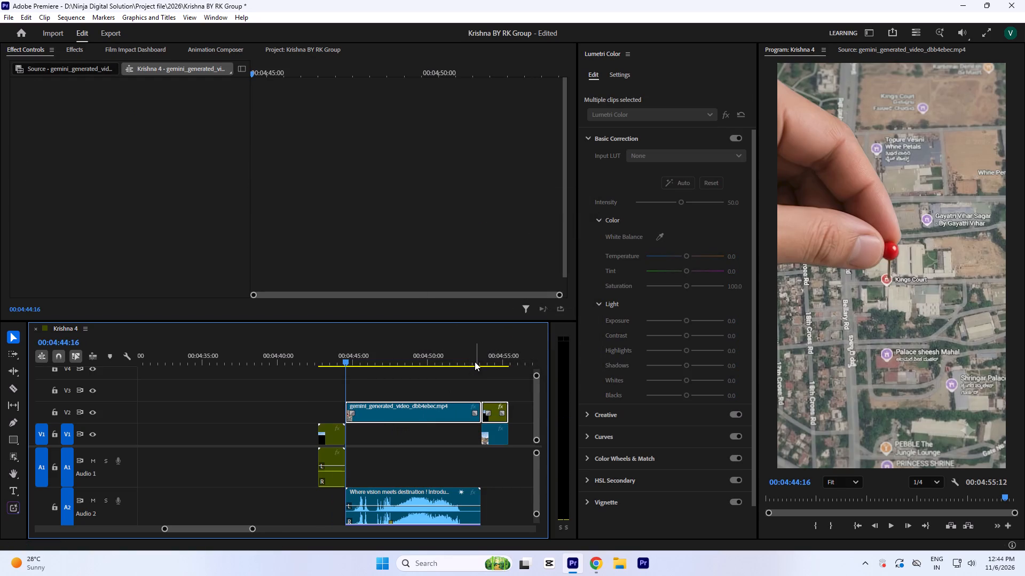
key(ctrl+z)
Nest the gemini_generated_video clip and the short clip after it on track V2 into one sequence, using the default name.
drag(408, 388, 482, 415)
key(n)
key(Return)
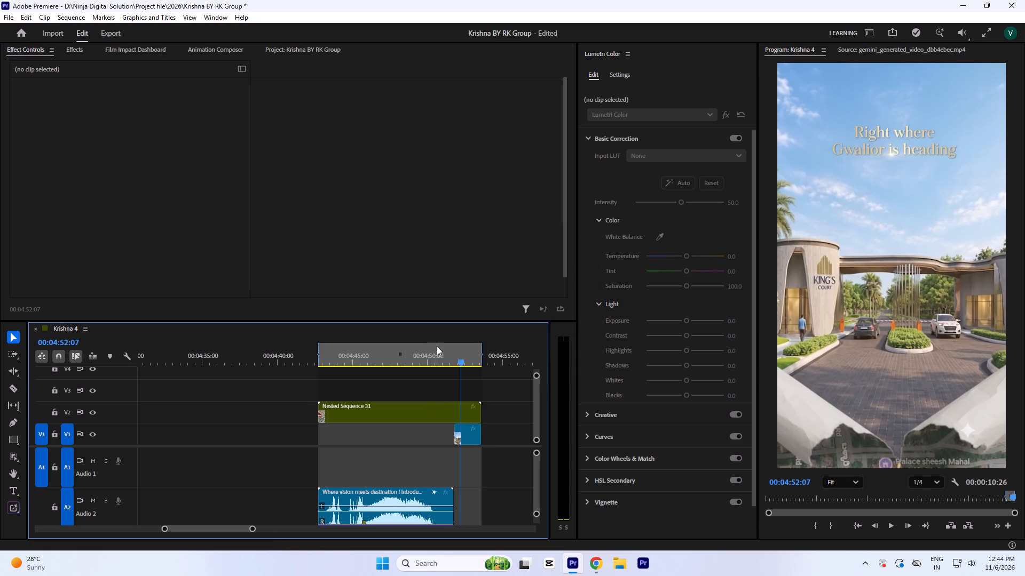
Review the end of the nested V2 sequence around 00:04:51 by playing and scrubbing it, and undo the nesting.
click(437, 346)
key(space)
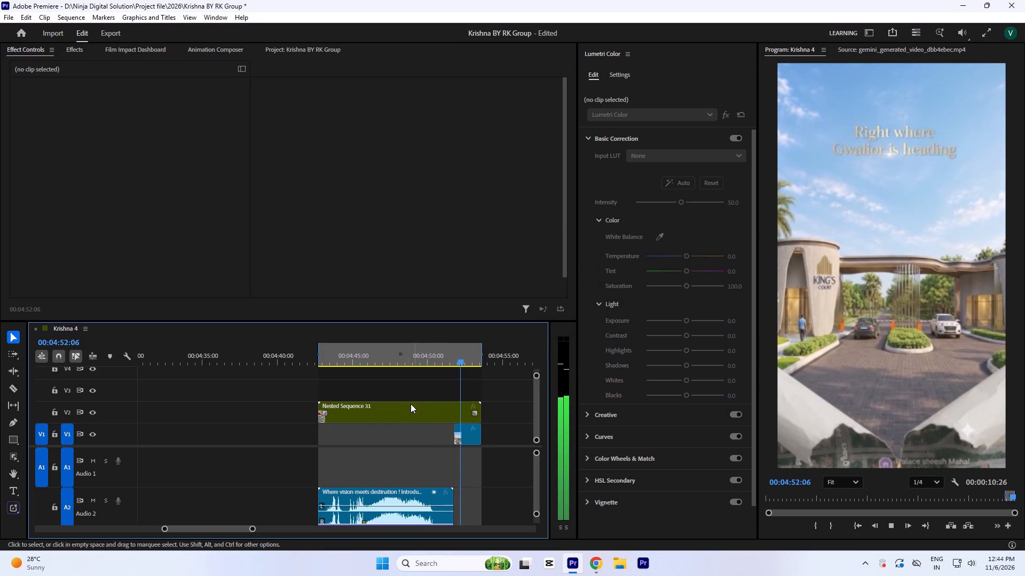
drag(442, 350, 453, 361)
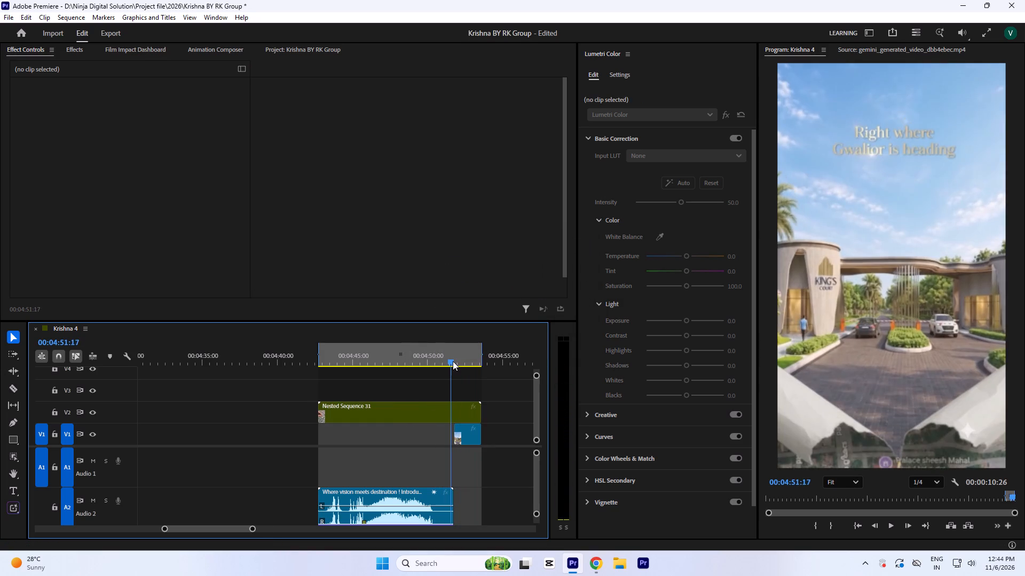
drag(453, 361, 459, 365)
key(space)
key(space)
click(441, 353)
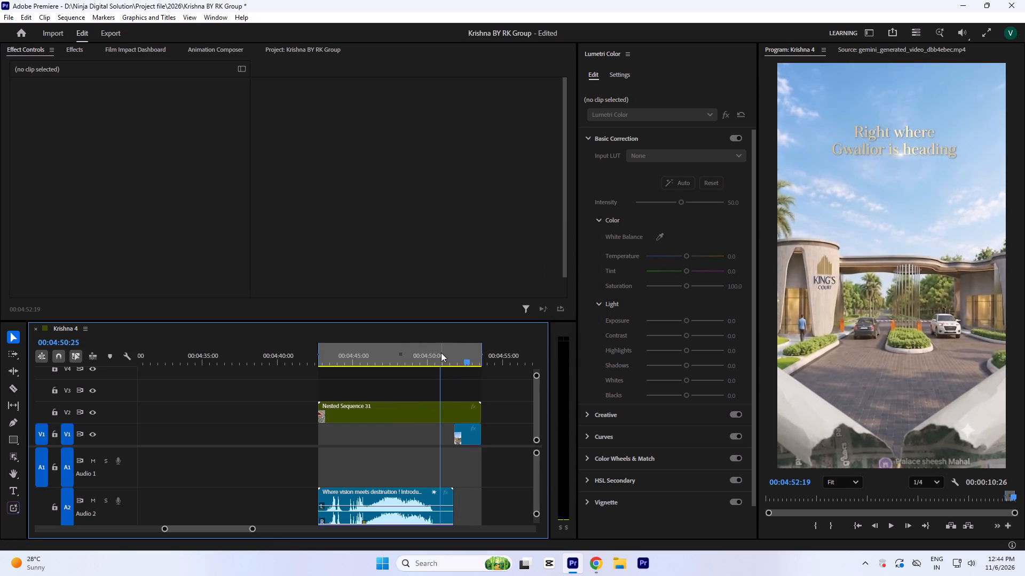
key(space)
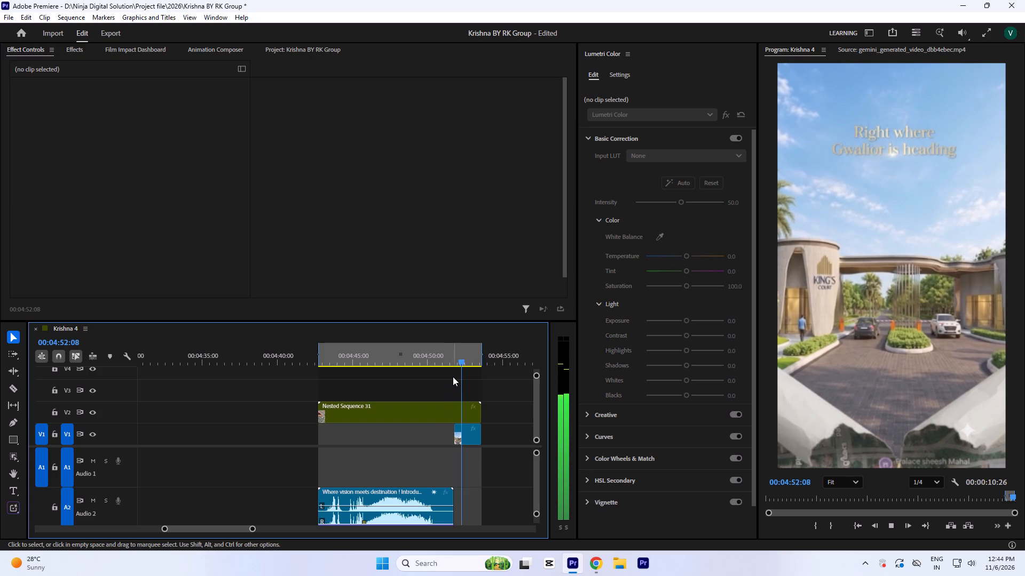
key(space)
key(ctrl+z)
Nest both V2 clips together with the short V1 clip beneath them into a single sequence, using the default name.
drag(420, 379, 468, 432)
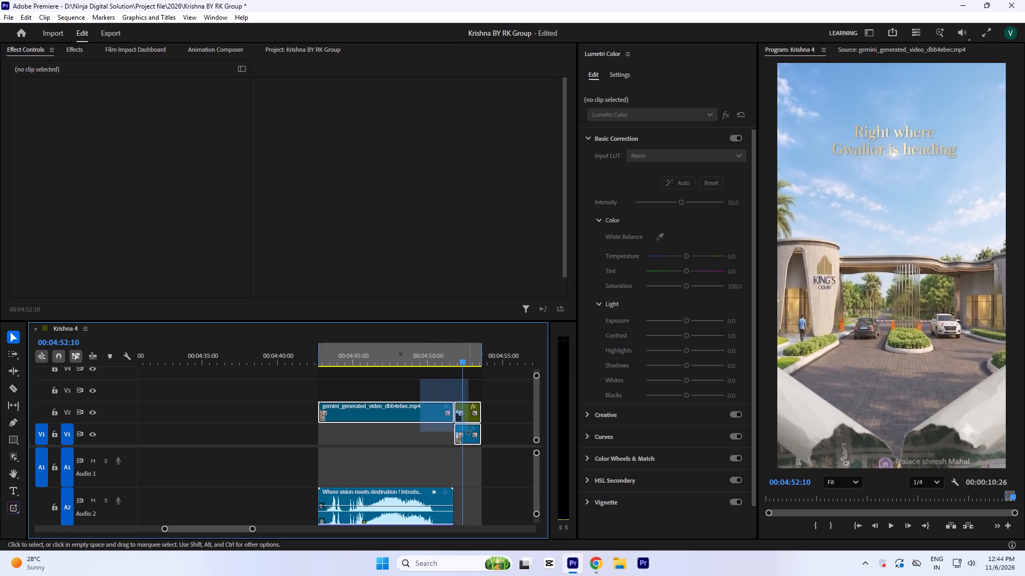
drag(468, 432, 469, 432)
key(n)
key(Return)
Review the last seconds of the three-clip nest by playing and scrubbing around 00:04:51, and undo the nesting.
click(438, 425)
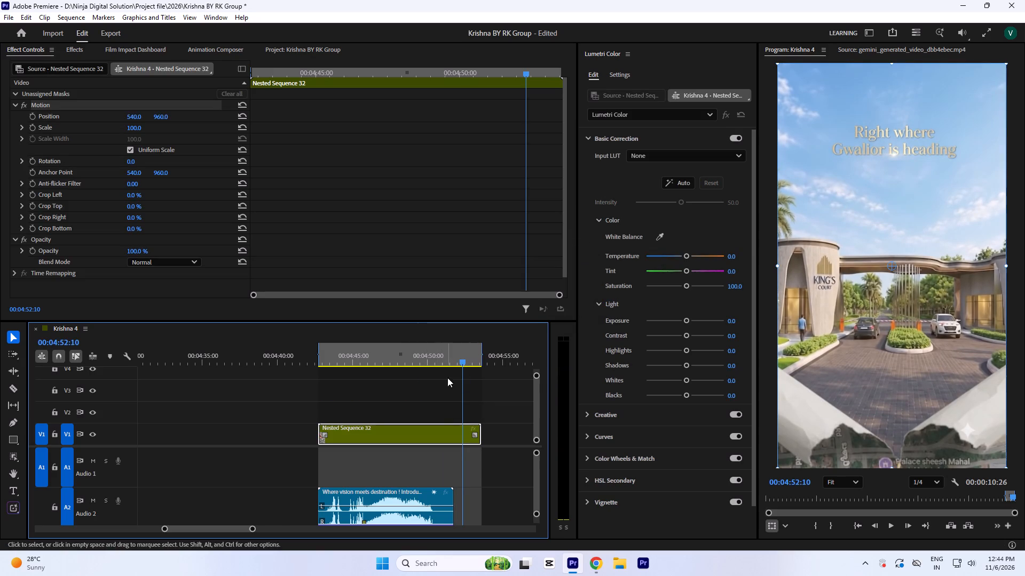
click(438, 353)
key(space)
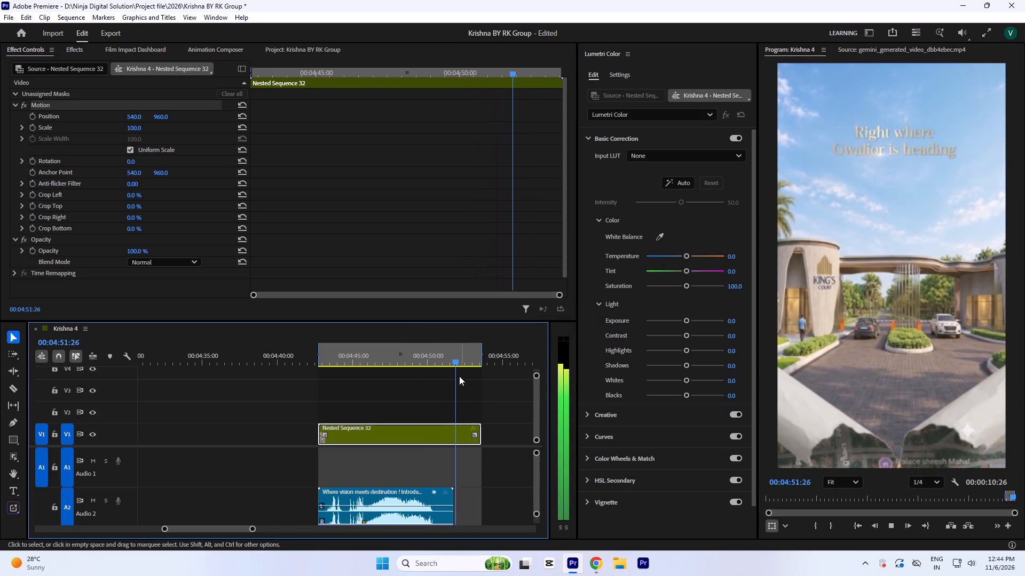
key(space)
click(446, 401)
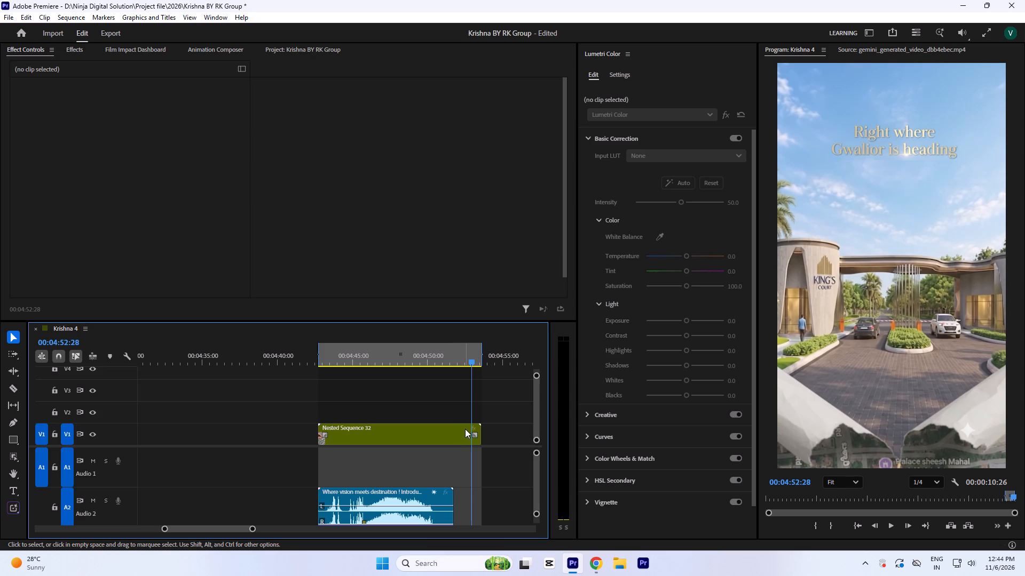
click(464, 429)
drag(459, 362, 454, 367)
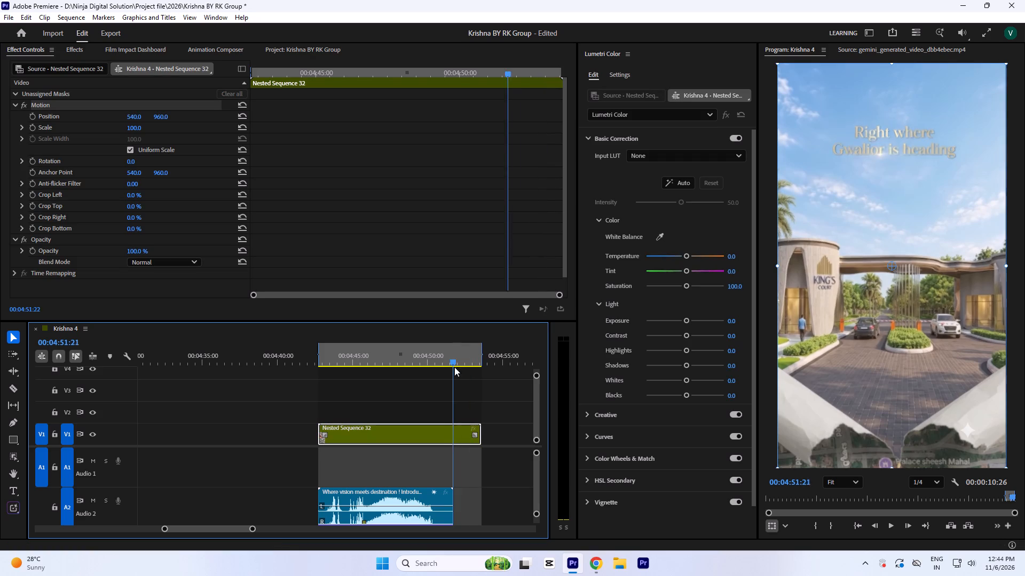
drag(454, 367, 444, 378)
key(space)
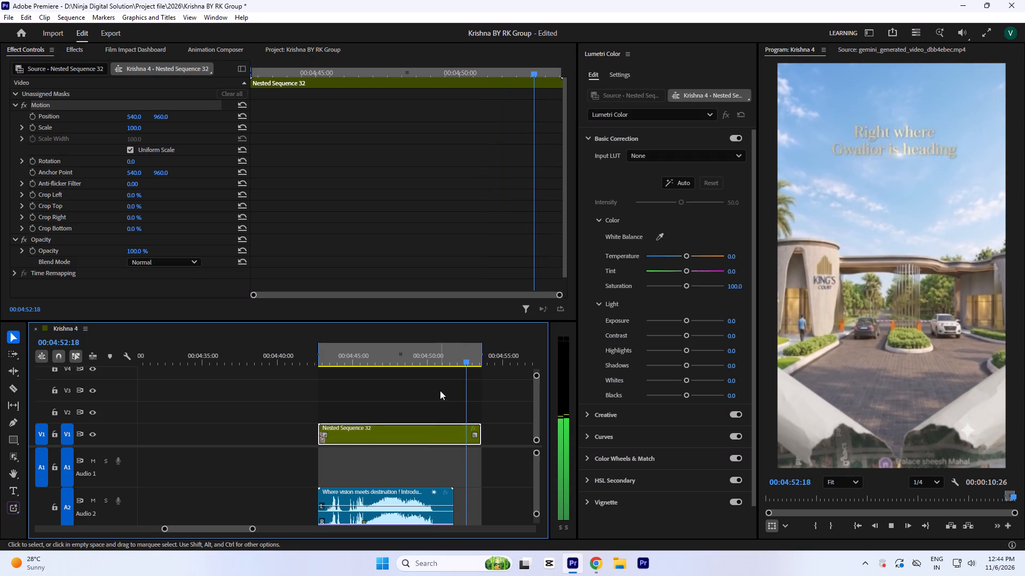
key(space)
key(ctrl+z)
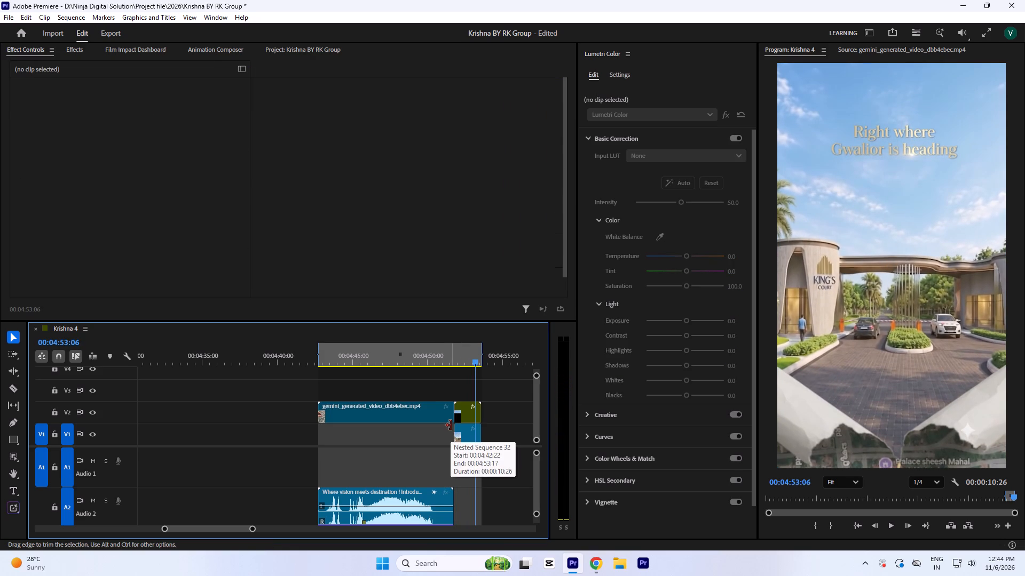
Play and scrub the join between the gemini_generated_video clip and the short ending clips to examine the transition and title.
click(440, 347)
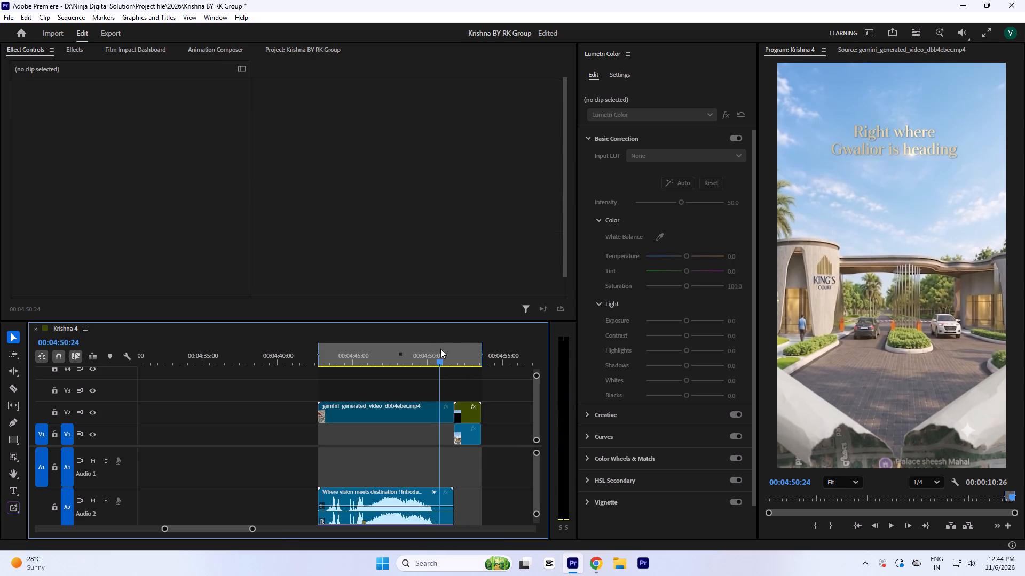
key(space)
key(space)
key(space)
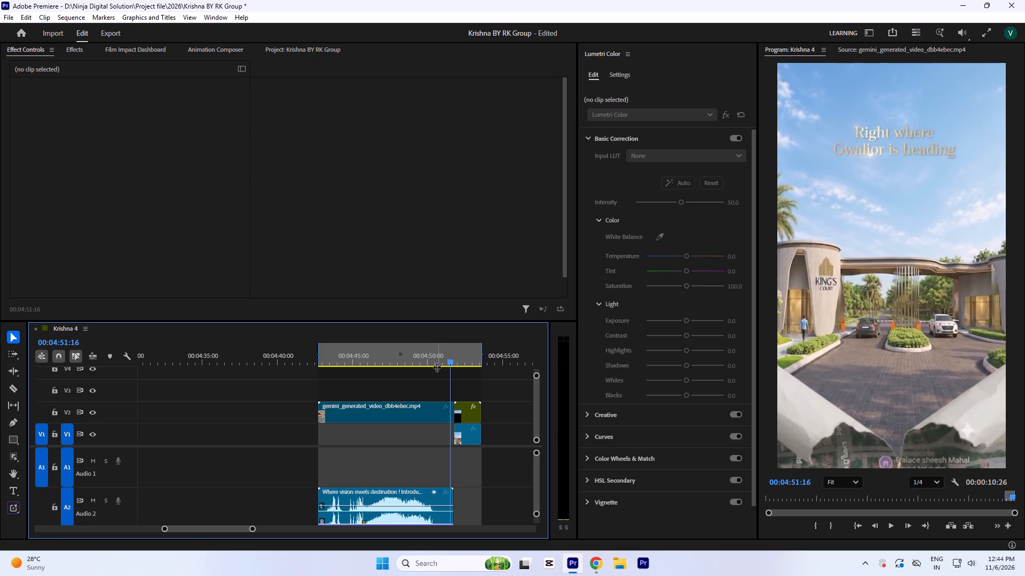
key(space)
key(space)
key(space)
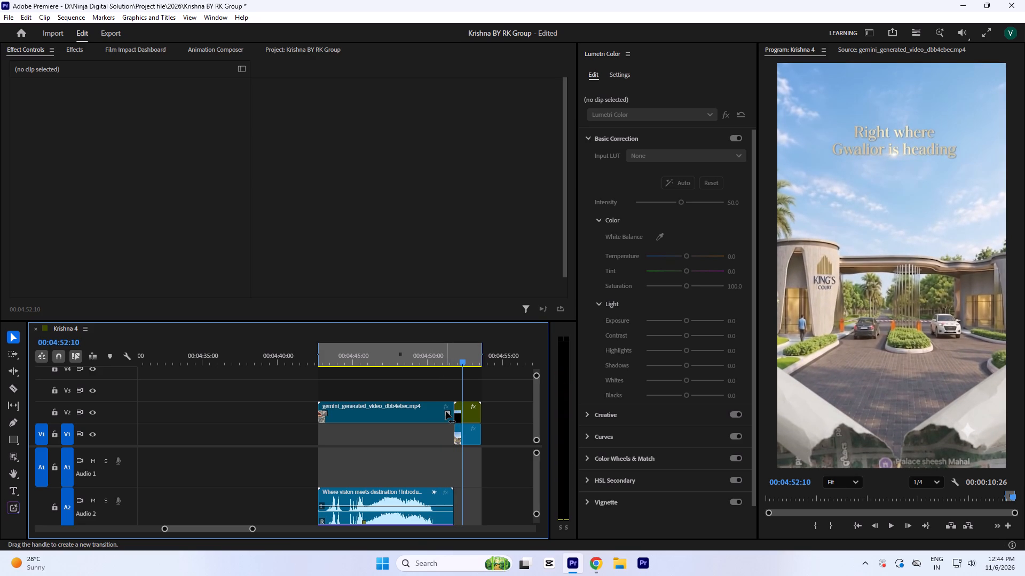
drag(439, 357, 464, 380)
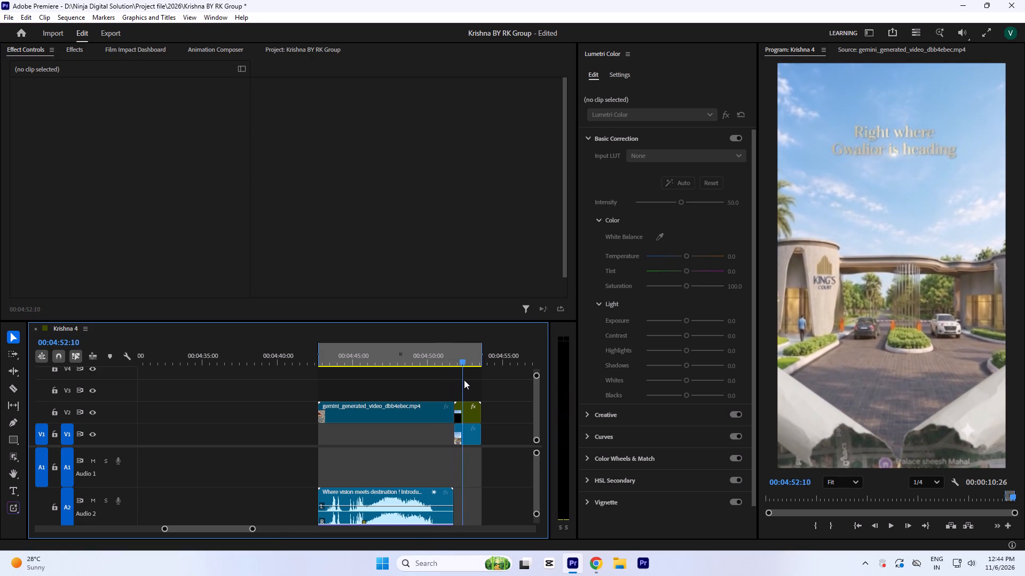
Nest the gemini_generated_video clip together with the two short ending clips on V2 and V1, keeping the default name.
drag(464, 380, 474, 386)
drag(431, 391, 484, 441)
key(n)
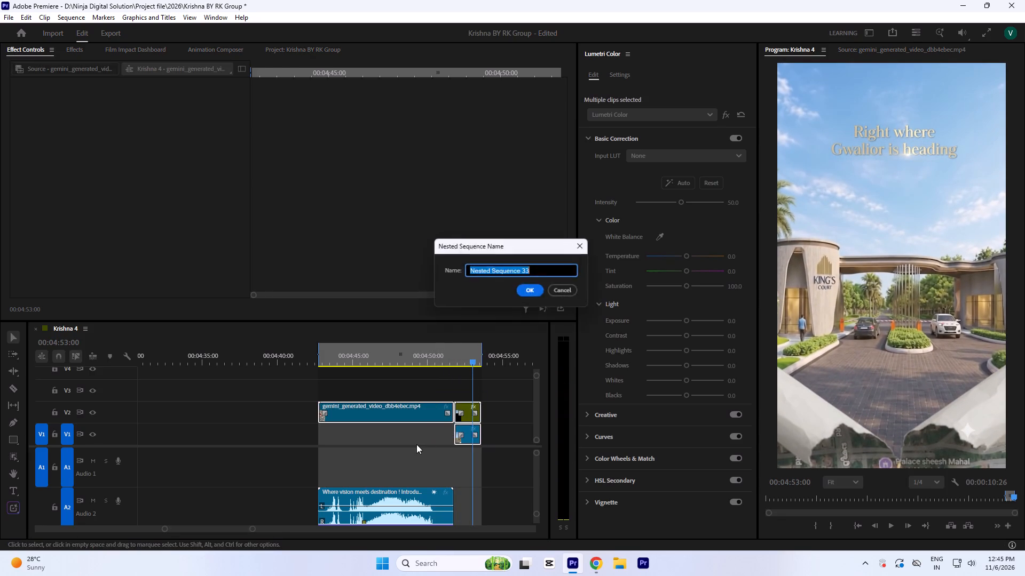
key(Return)
Duplicate the nested sequence from V1 onto V2, directly above the original.
click(425, 441)
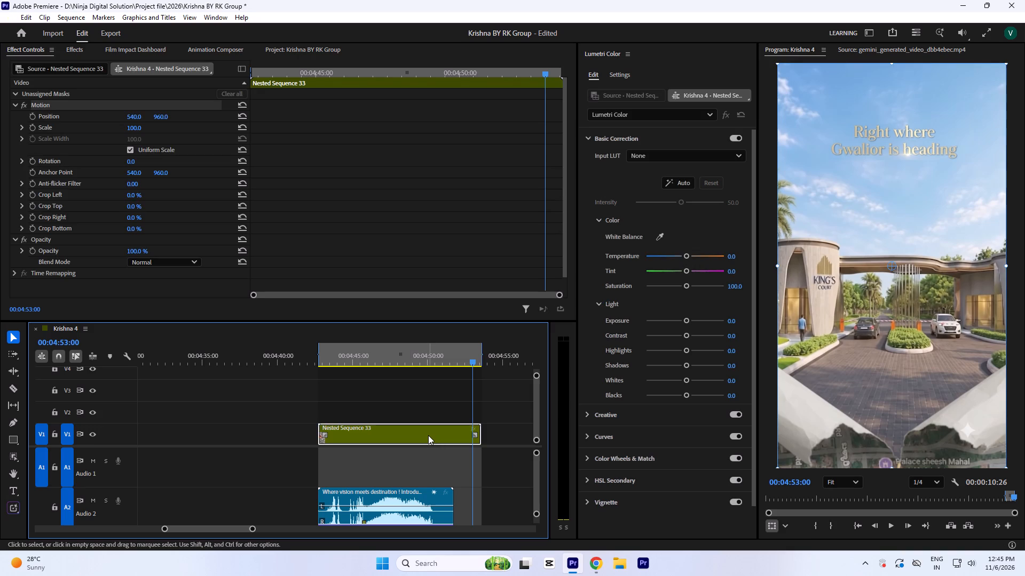
alt+drag(428, 435, 428, 423)
Find the frame at 00:04:50:01 where the paper tears open, and ready the V2 nest copy for masking with the Object Mask tool.
drag(437, 361, 350, 431)
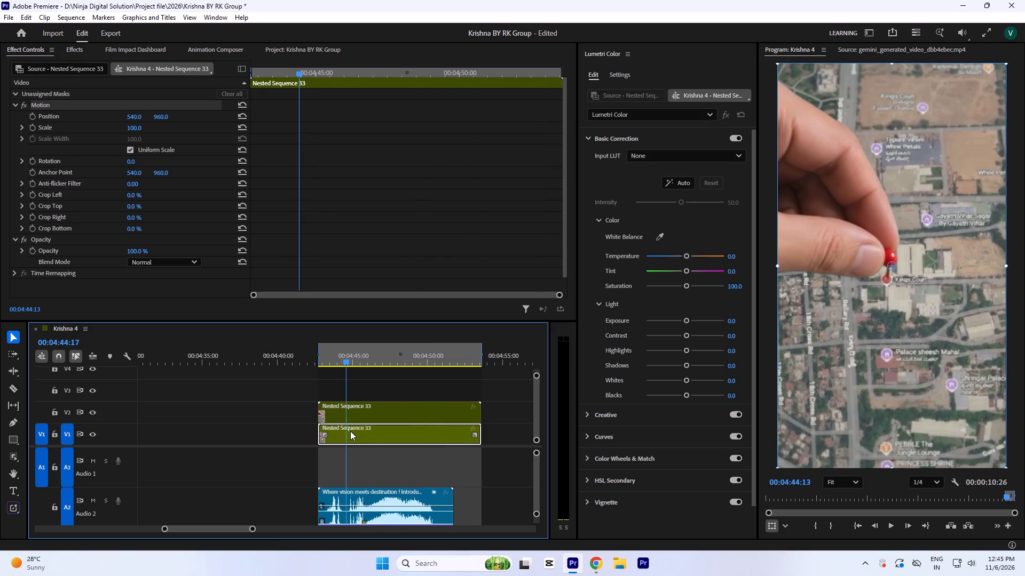
drag(350, 431, 423, 452)
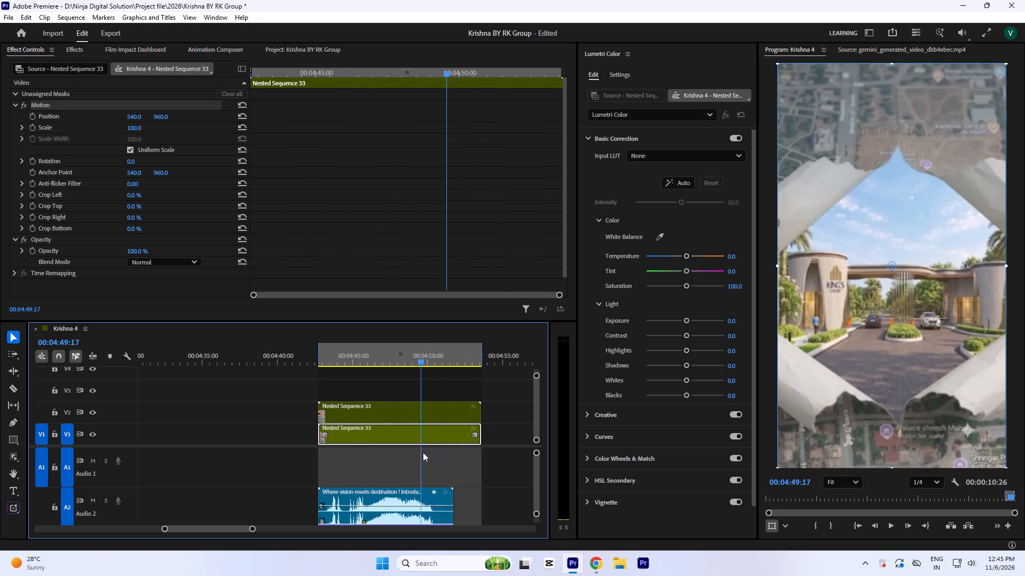
drag(423, 452, 455, 458)
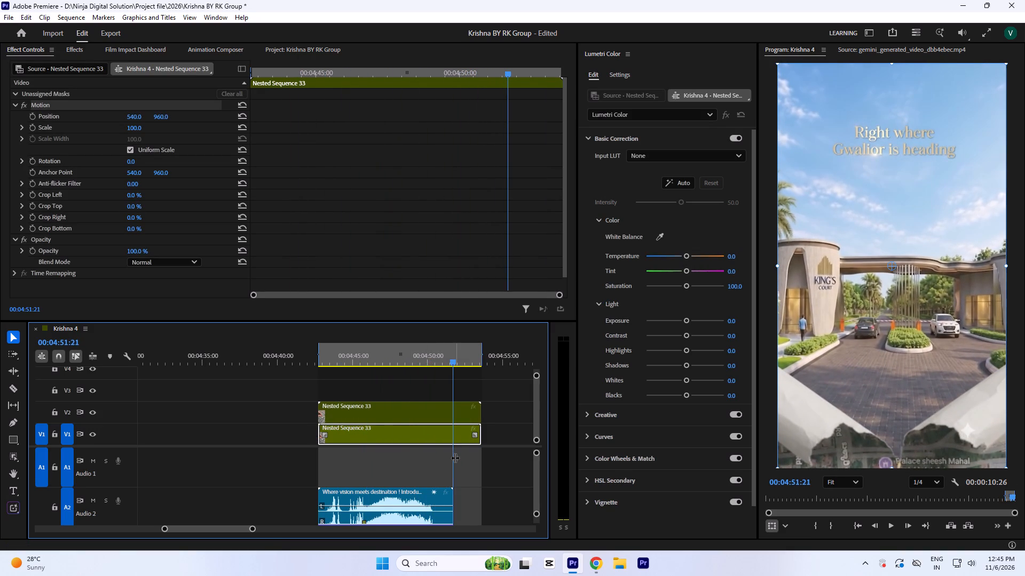
drag(440, 370, 437, 375)
drag(444, 364, 441, 373)
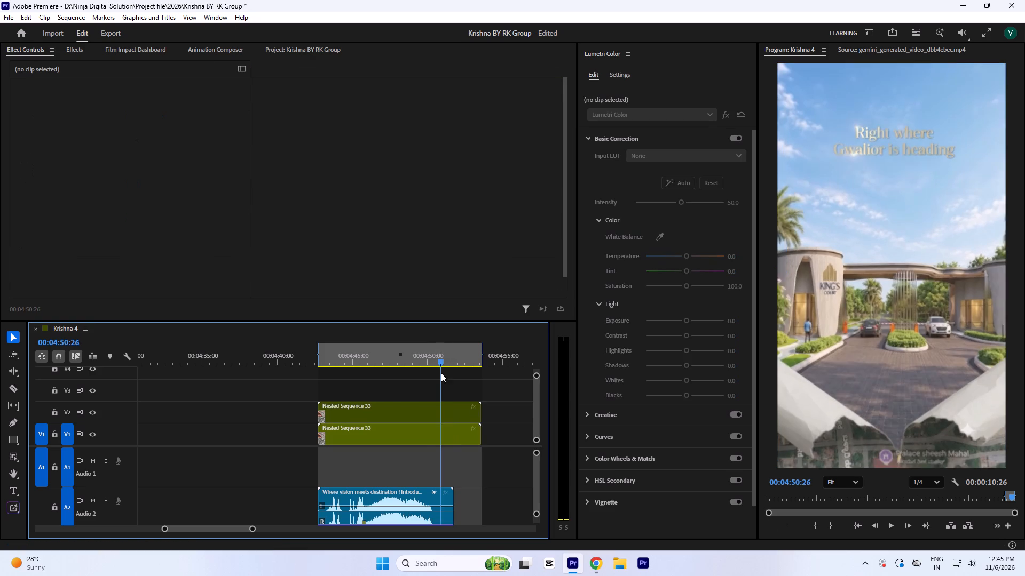
drag(441, 373, 430, 390)
click(429, 415)
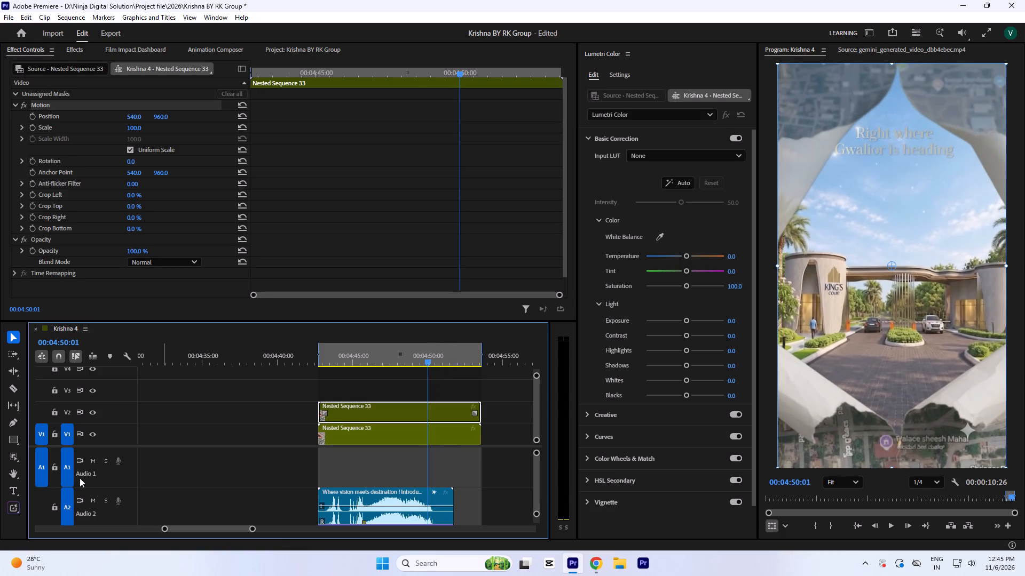
click(15, 453)
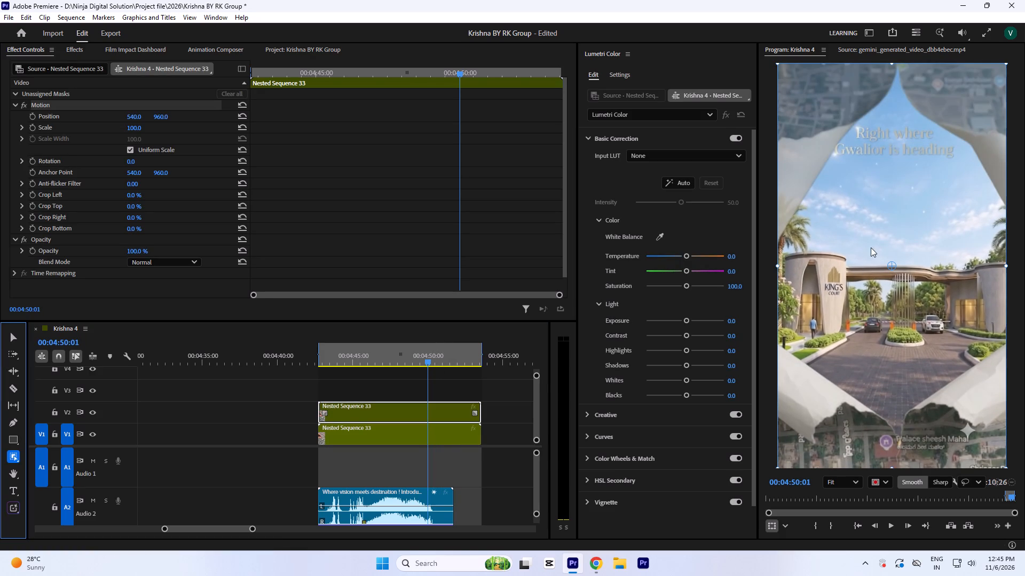
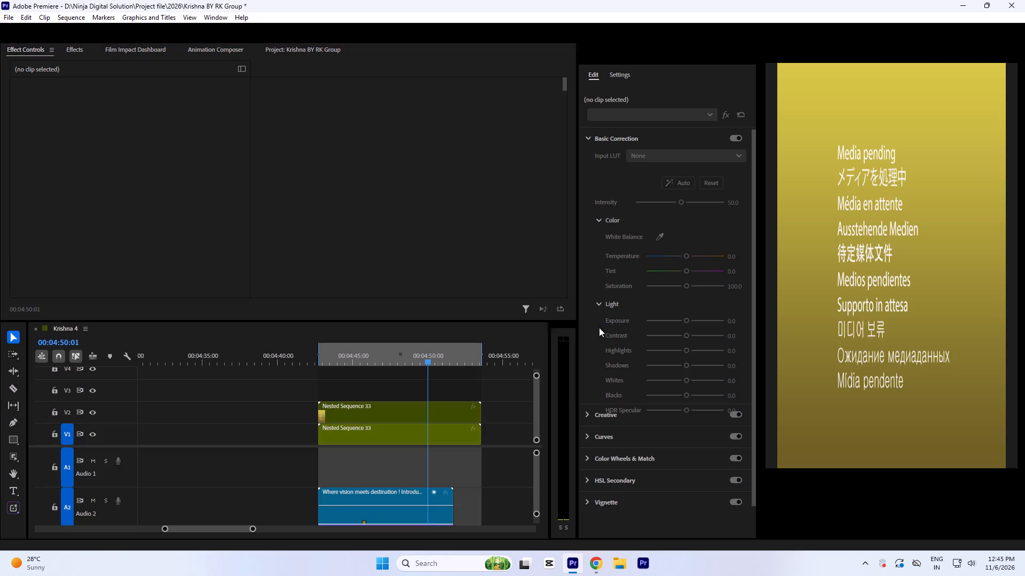
Create an object mask on the V2 Nested Sequence 33 clip by lassoing the gate area inside the torn-paper opening at 00:04:50:01.
click(399, 414)
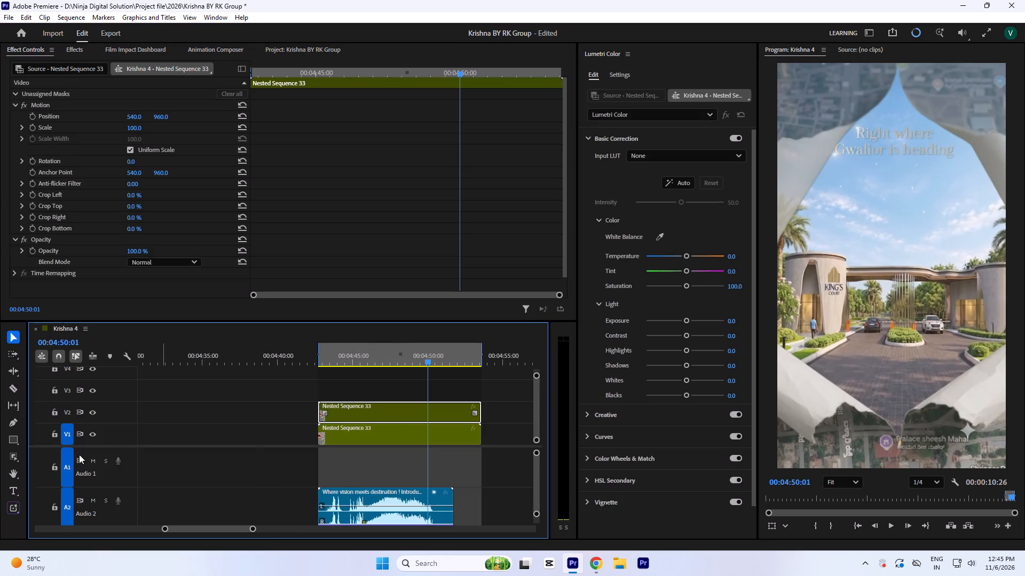
click(14, 457)
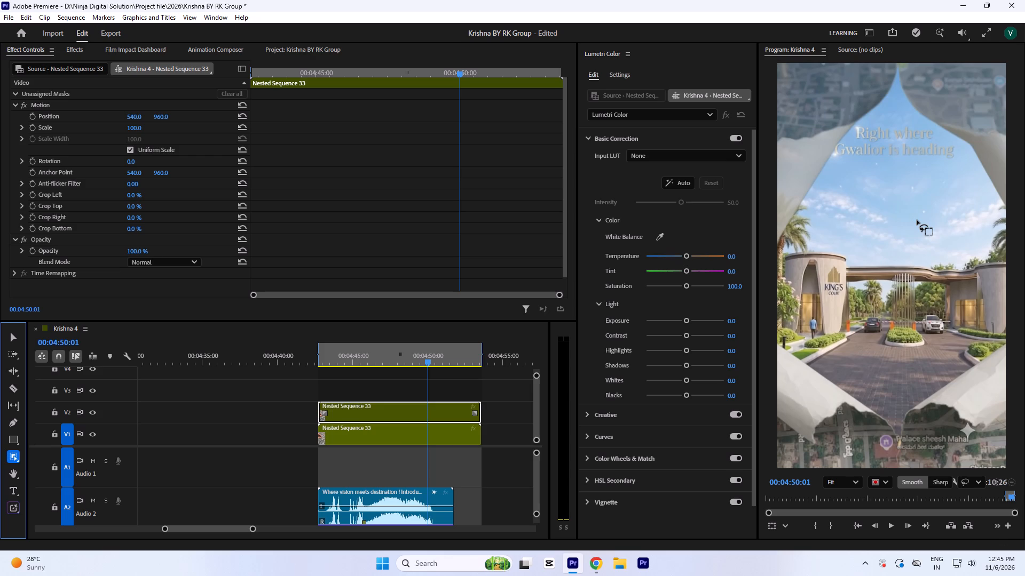
click(917, 230)
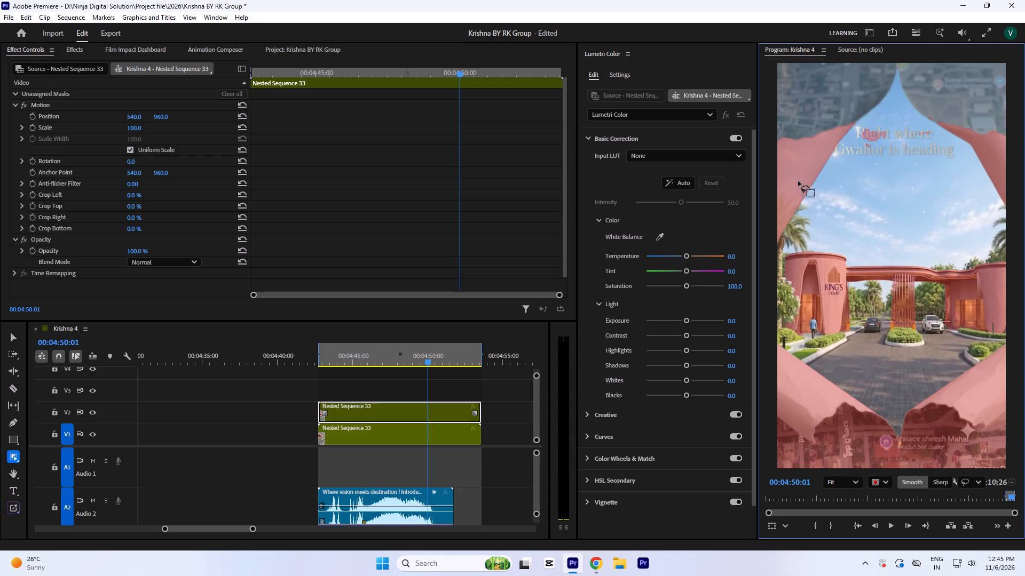
click(837, 80)
drag(860, 182, 895, 193)
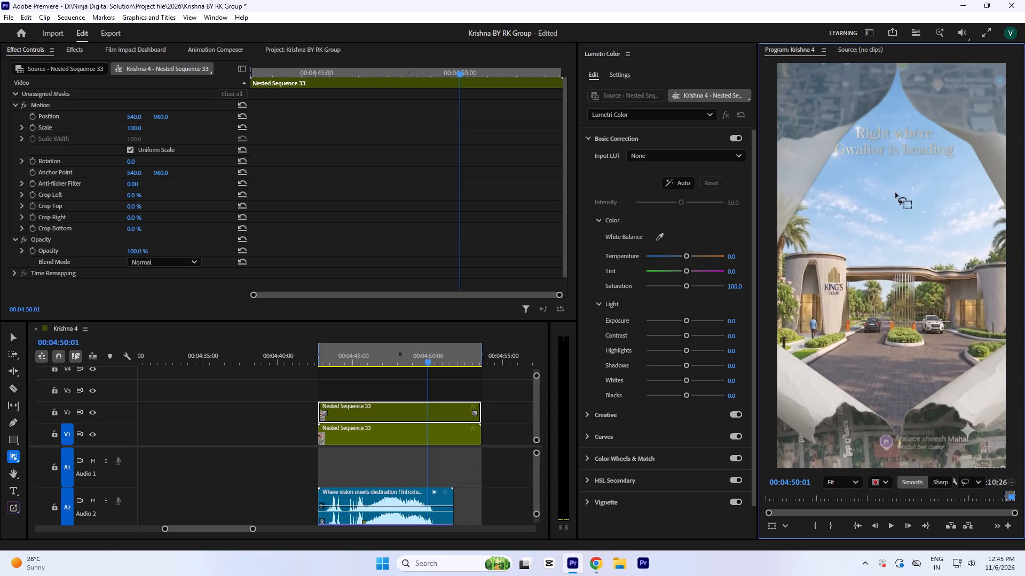
drag(895, 193, 889, 195)
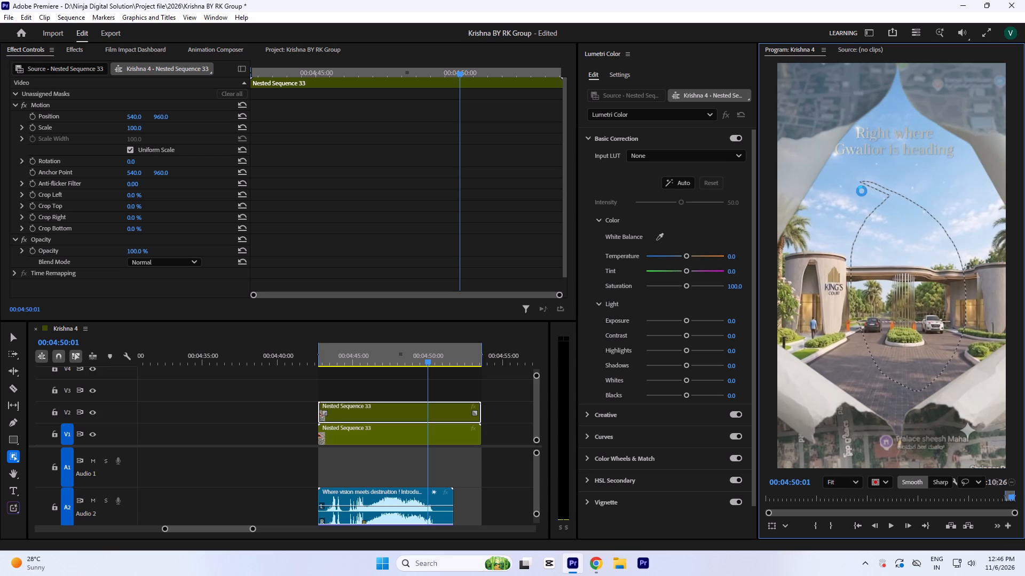
Extend the object mask with lasso selections to include the entrance gate's pillars and the sky above it.
drag(848, 186, 834, 364)
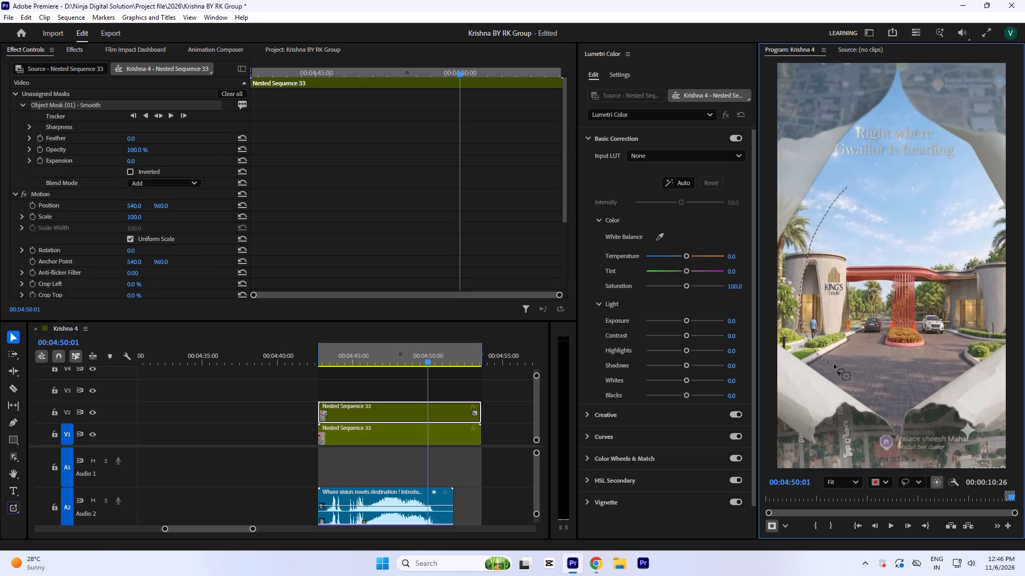
drag(834, 364, 874, 177)
drag(813, 232, 849, 206)
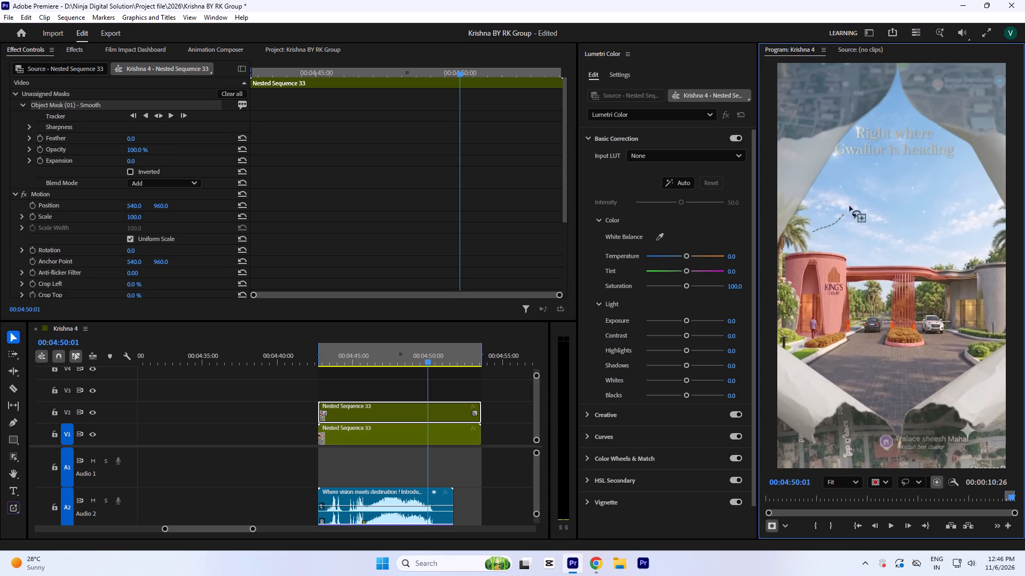
drag(849, 206, 871, 391)
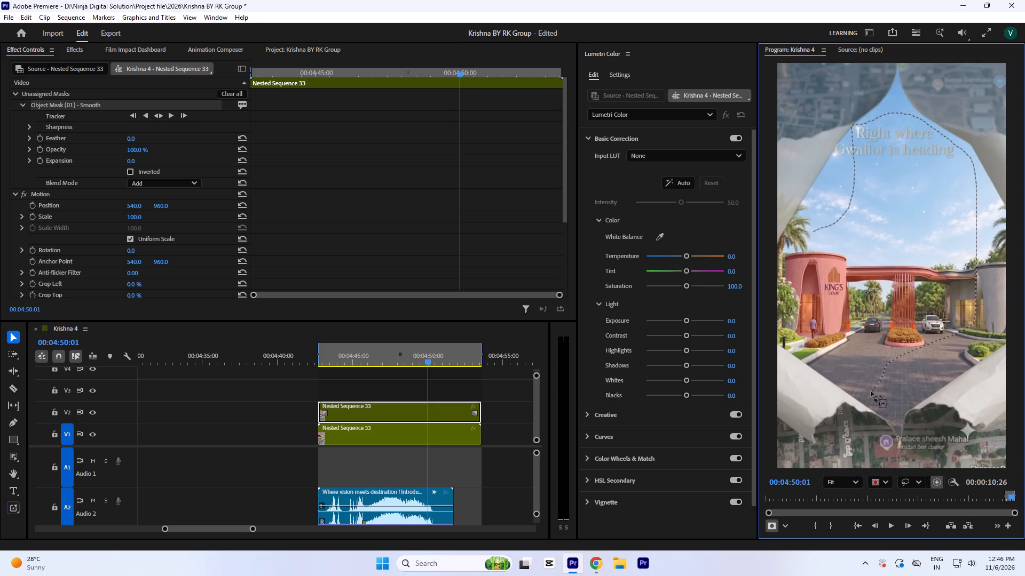
drag(871, 391, 869, 391)
Add the remaining upper tip of the sky and the edges of the torn-paper opening to the object mask.
drag(858, 124, 873, 108)
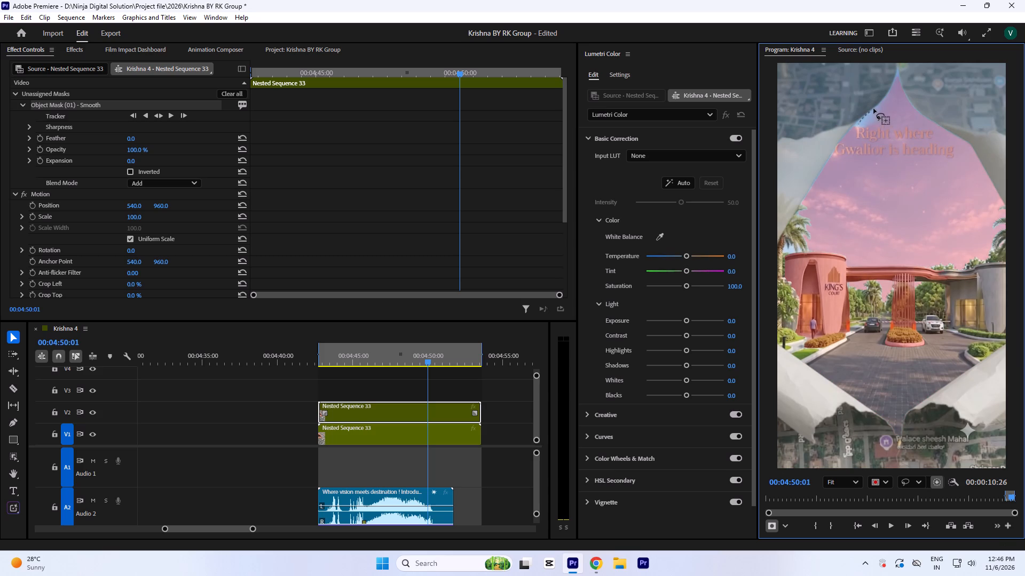
drag(873, 108, 884, 100)
click(610, 327)
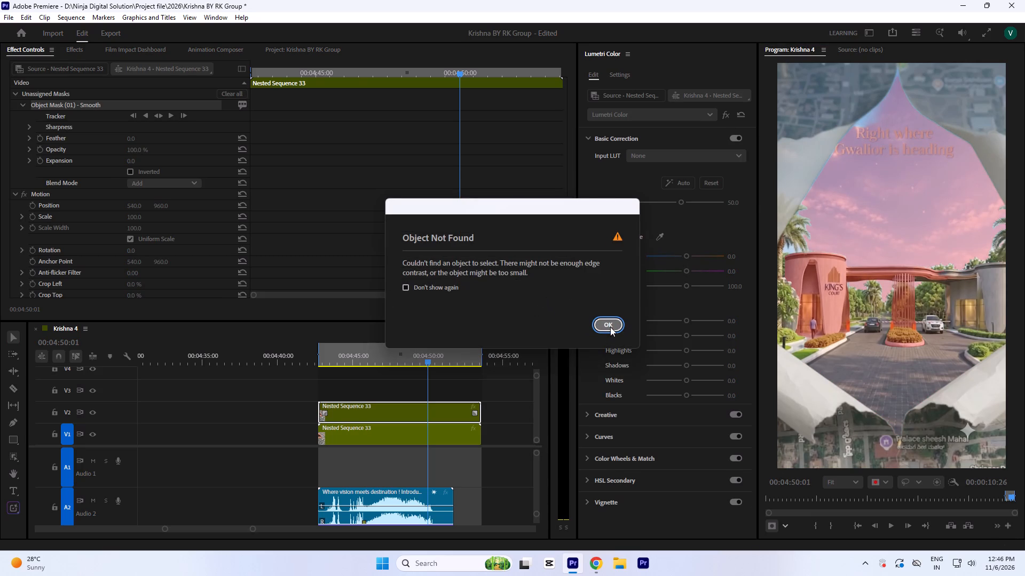
drag(817, 188, 797, 337)
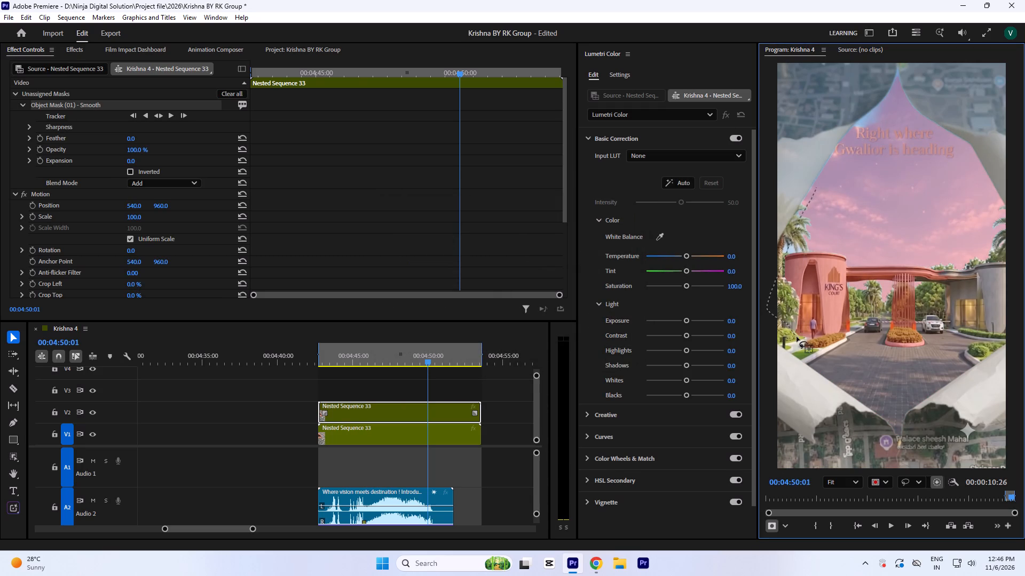
drag(797, 337, 905, 394)
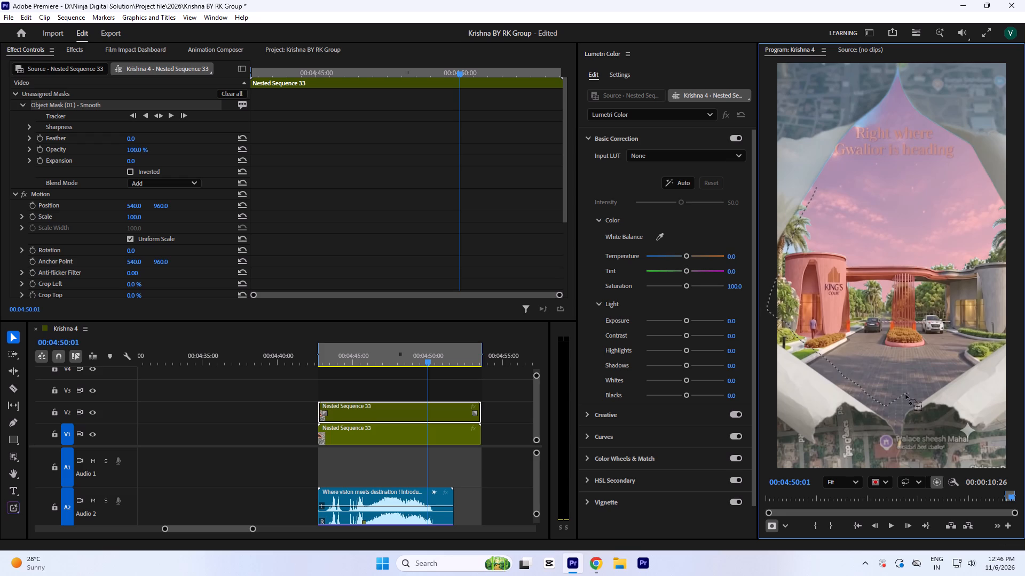
drag(905, 394, 905, 120)
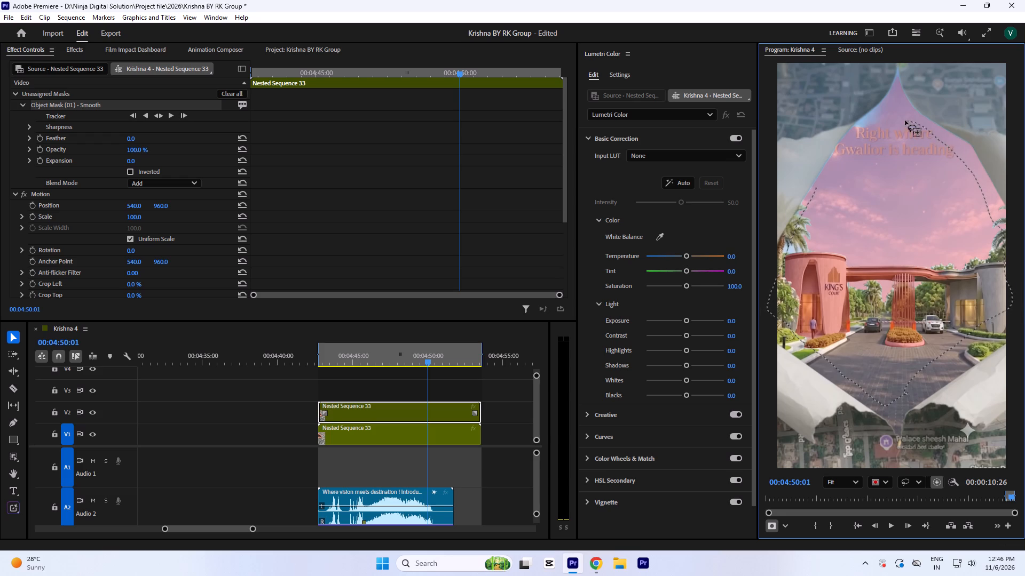
drag(905, 120, 854, 126)
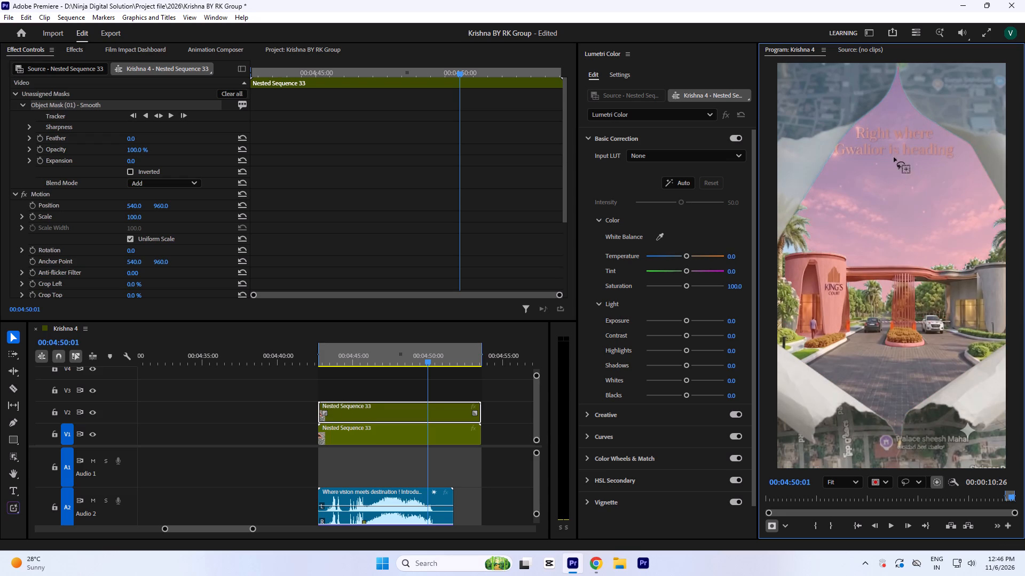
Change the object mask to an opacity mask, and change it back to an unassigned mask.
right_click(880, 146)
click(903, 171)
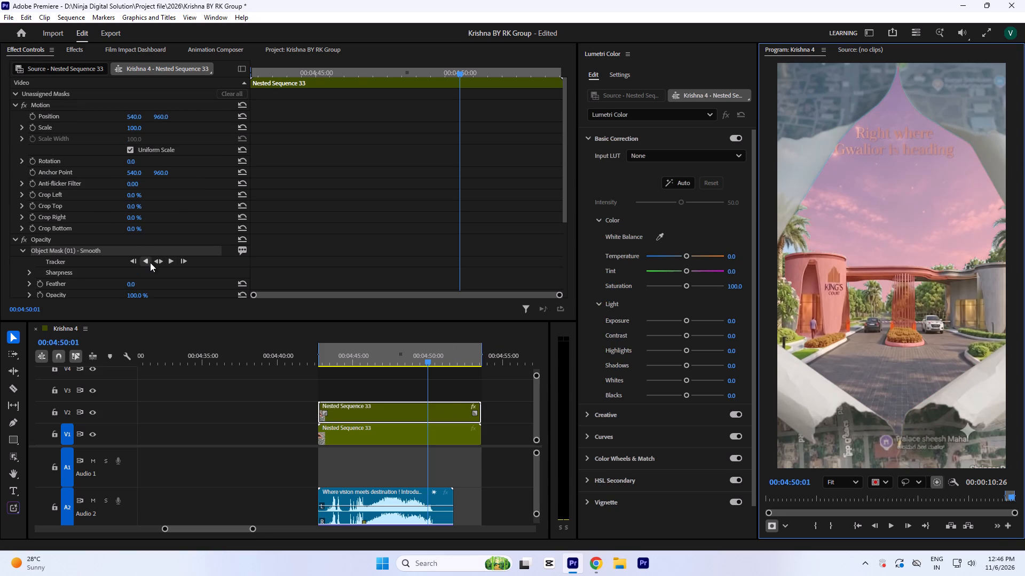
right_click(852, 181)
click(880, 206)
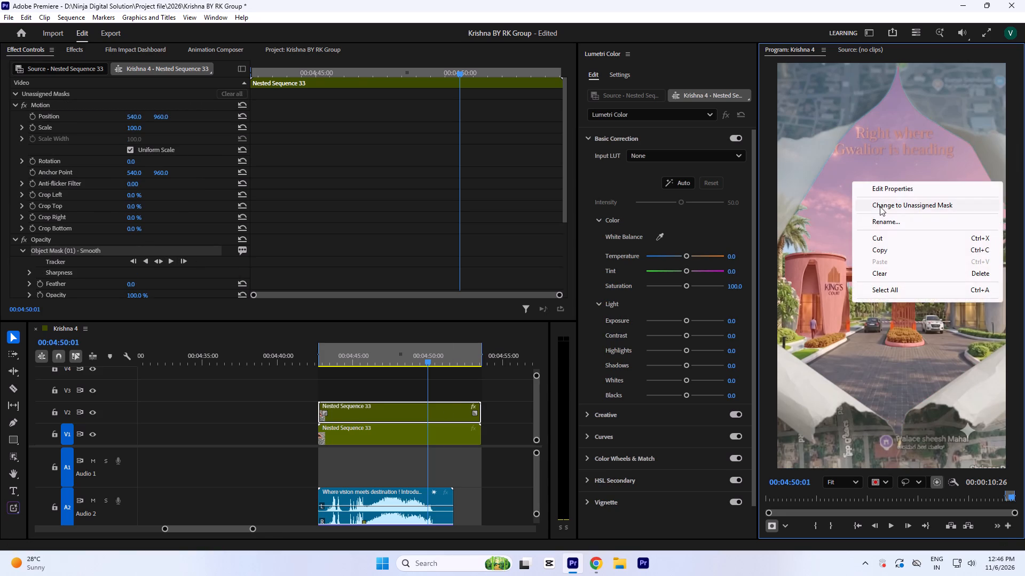
Track the object mask backward from 00:04:50:01 to the start of the nested clip.
scroll(365, 212, up, 5)
scroll(365, 212, down, 3)
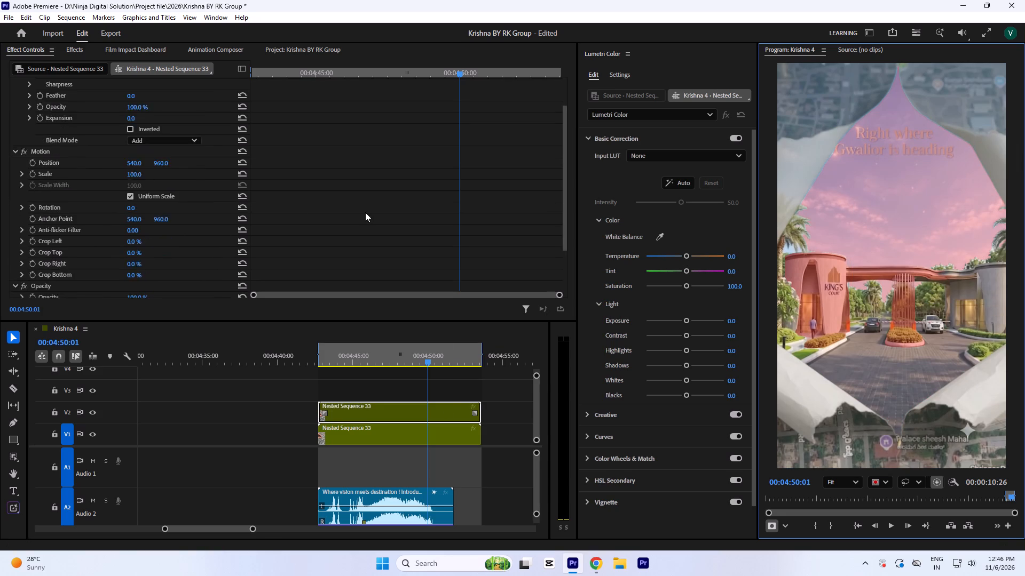
scroll(365, 212, down, 10)
scroll(365, 214, up, 7)
click(148, 85)
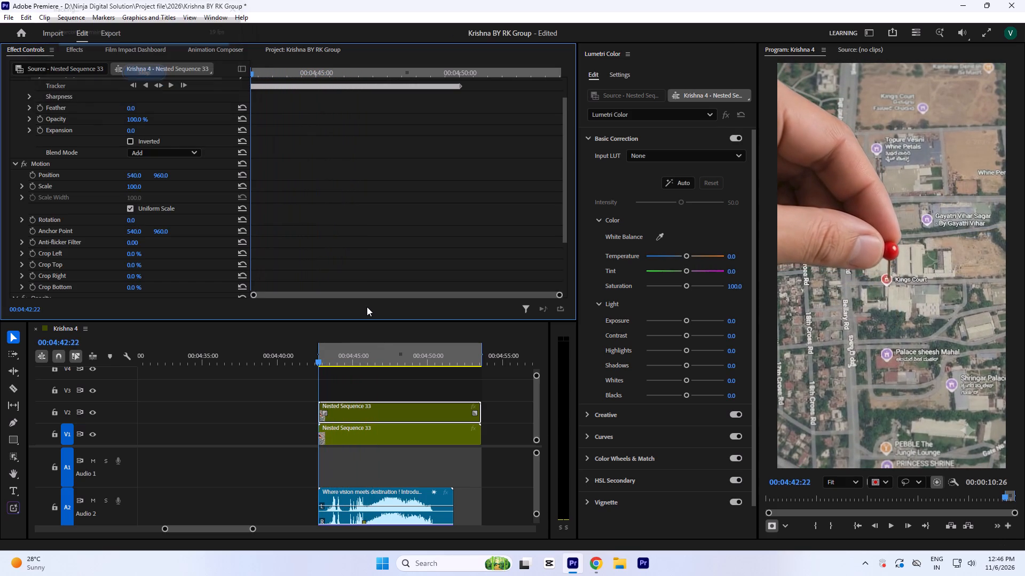
Move the masked Nested Sequence 33 clip up to track V3 and save the project.
drag(424, 405, 425, 397)
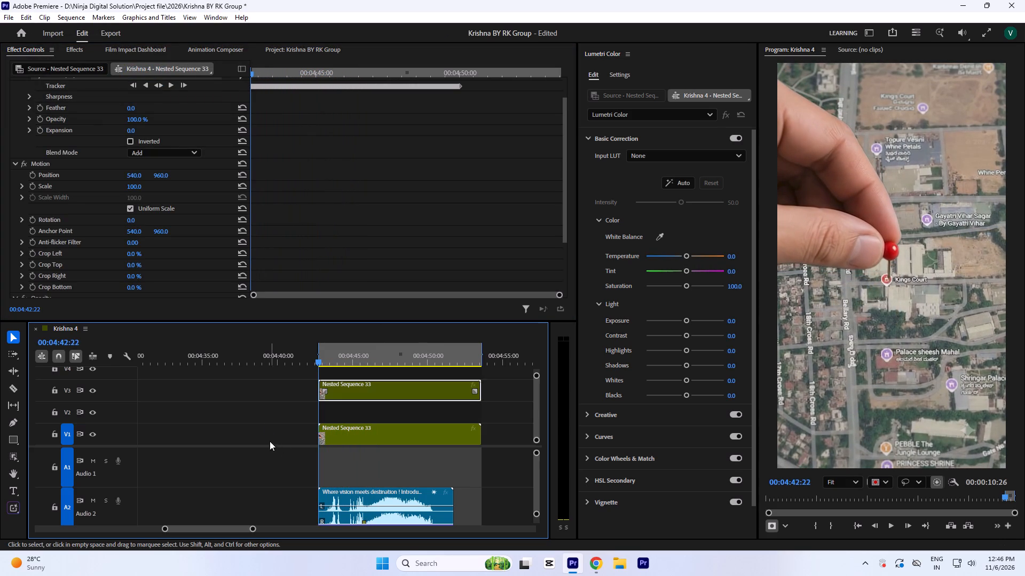
click(266, 424)
key(ctrl+s)
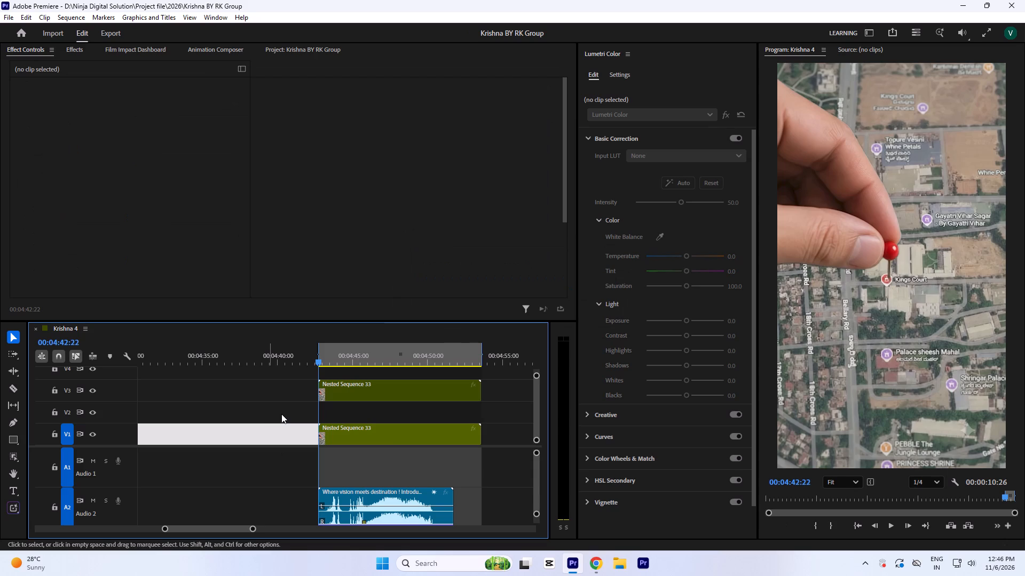
Raise the King's Court Luxury Emblem clip to V4 and move it with the ChatGPT image clip onto V2 and V3, past the nested clips.
click(375, 354)
text(----)
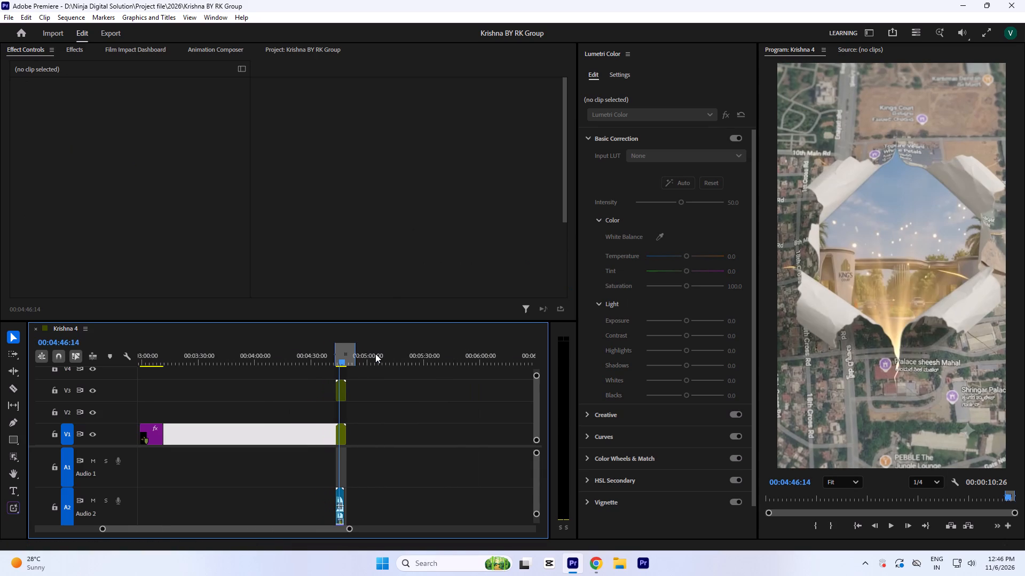
key(minus)
key(minus)
key(minus)
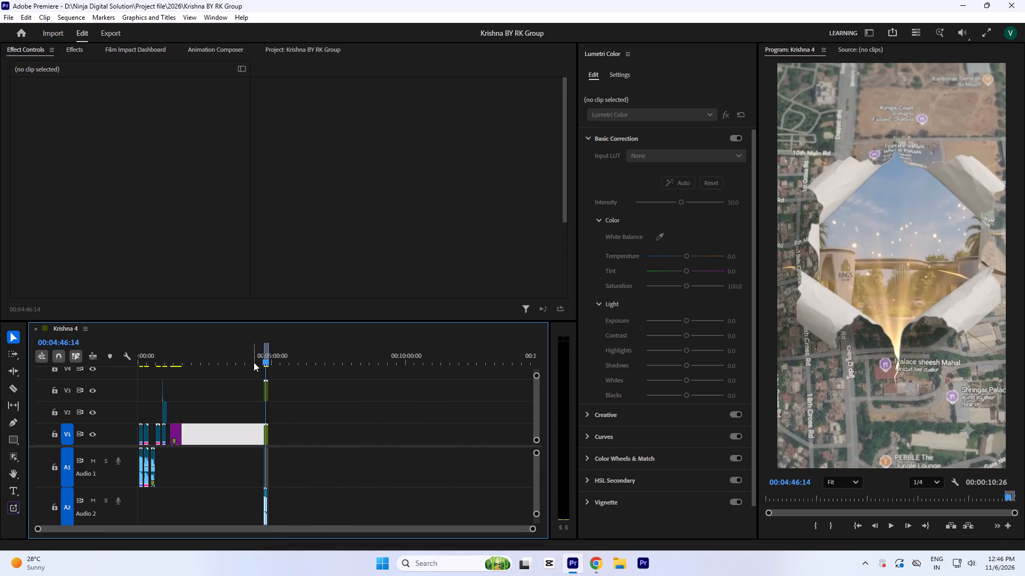
text(`-)
key(equal)
drag(160, 296, 163, 286)
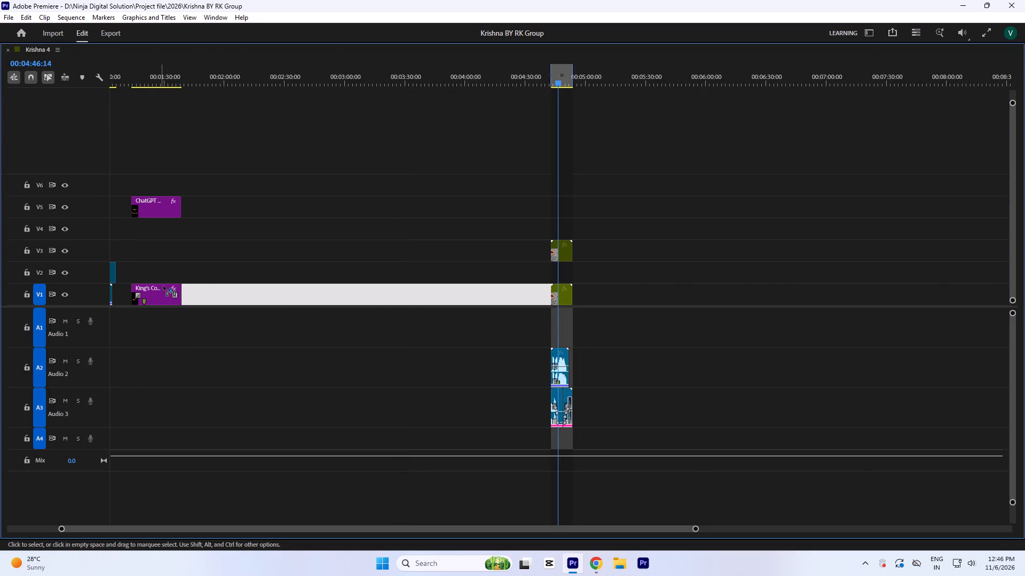
drag(163, 286, 160, 223)
drag(157, 173, 172, 222)
drag(164, 226, 593, 273)
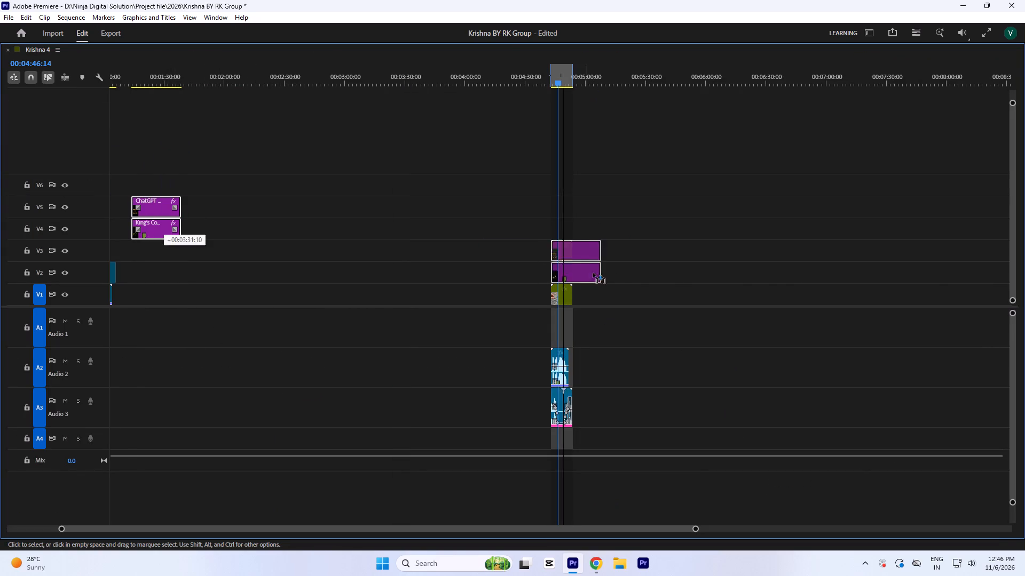
drag(593, 273, 630, 276)
Move the masked nest up to V4 and place the two logo clips beneath it, aligned with the nest's start.
key(equal)
drag(572, 250, 572, 235)
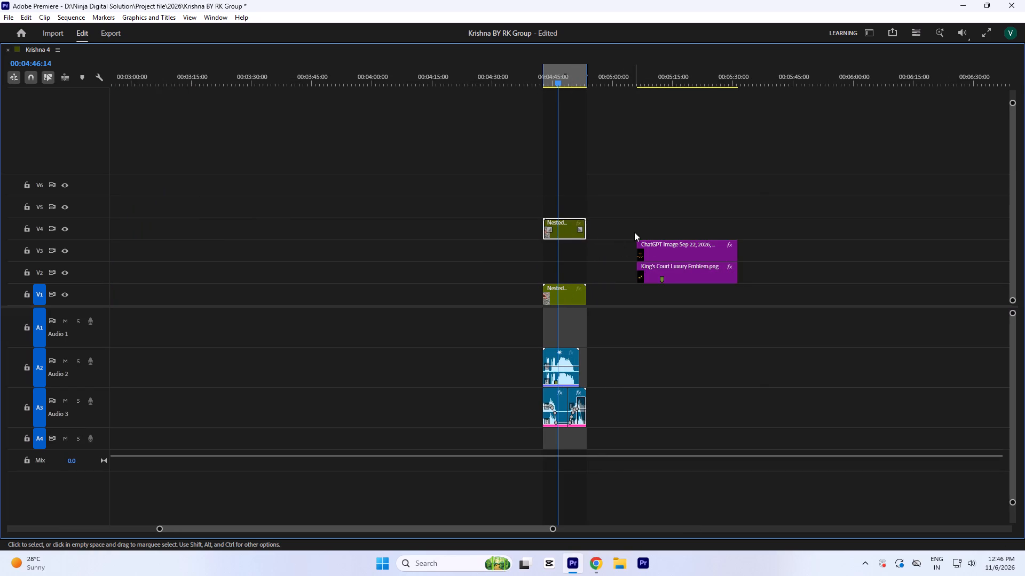
drag(639, 210, 672, 278)
drag(673, 274, 579, 266)
key(equal)
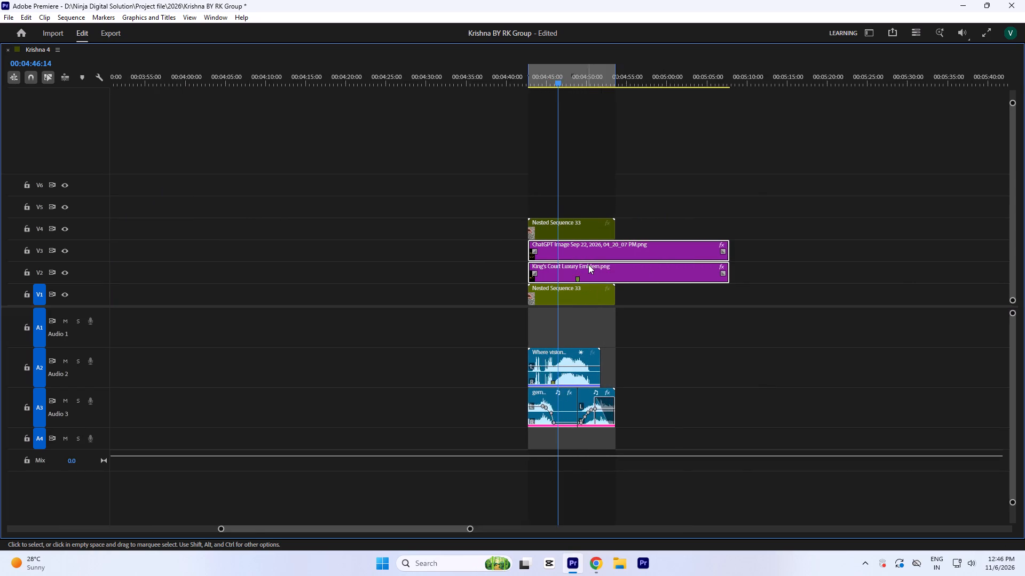
key(equal)
click(581, 265)
key(equal)
key(equal)
drag(503, 274, 496, 276)
Trim the ends of both logo clips on V2 and V3 to match the end of the nested clips.
key(minus)
key(minus)
drag(908, 276, 681, 272)
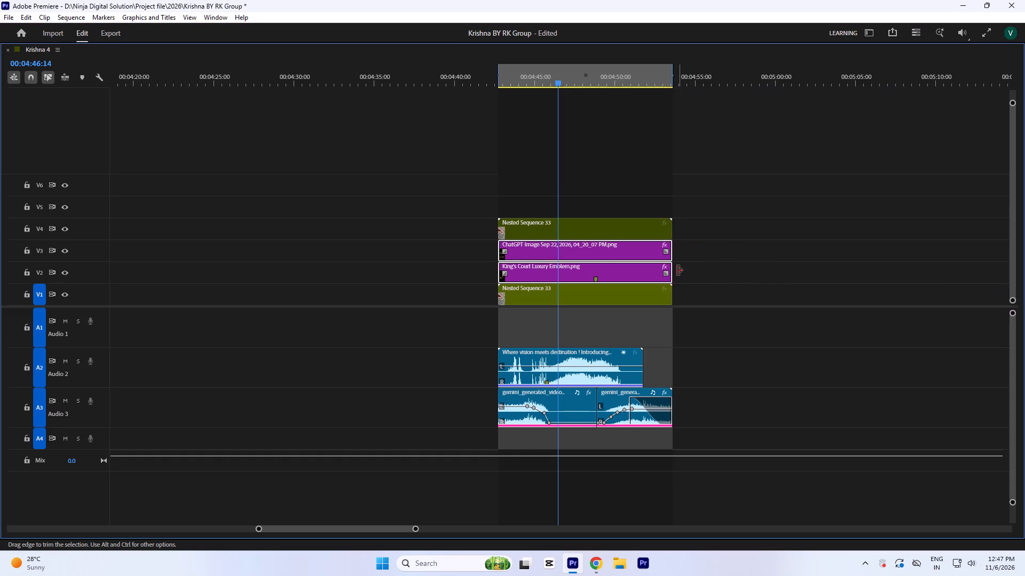
key(grave)
Change the object mask on the V4 Nested Sequence 33 clip to an opacity mask.
key(minus)
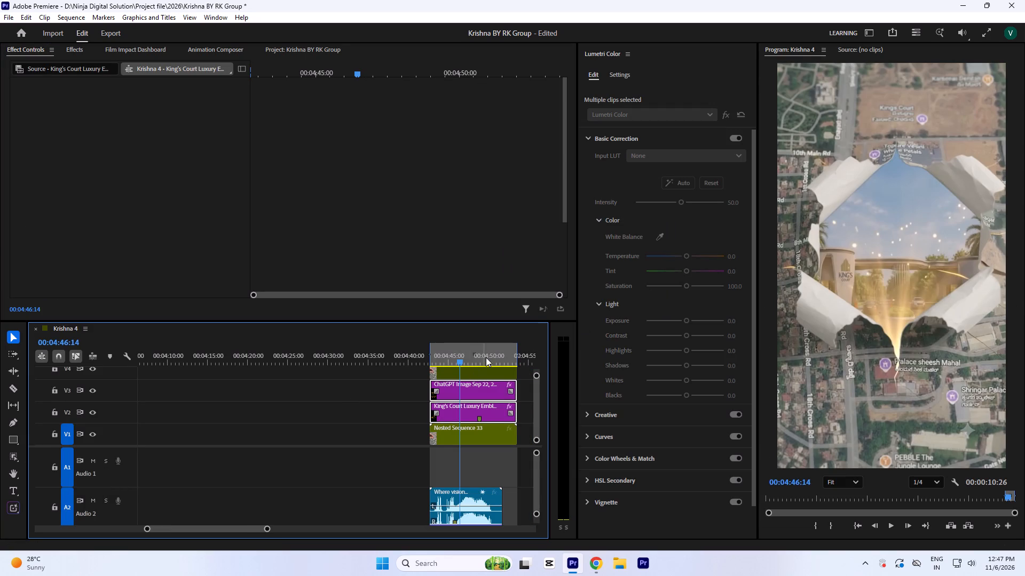
click(483, 355)
click(361, 396)
click(472, 375)
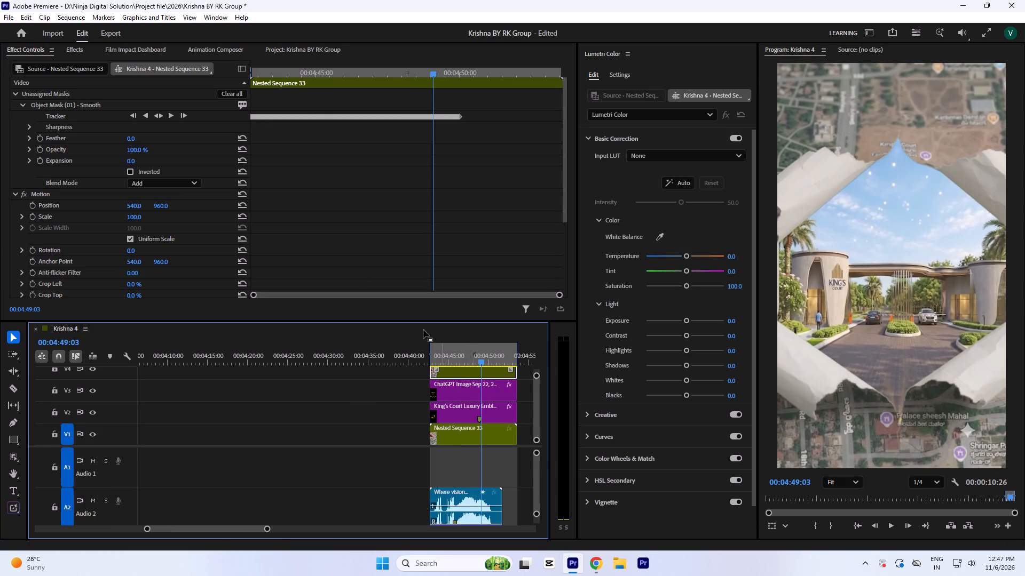
click(88, 102)
right_click(881, 258)
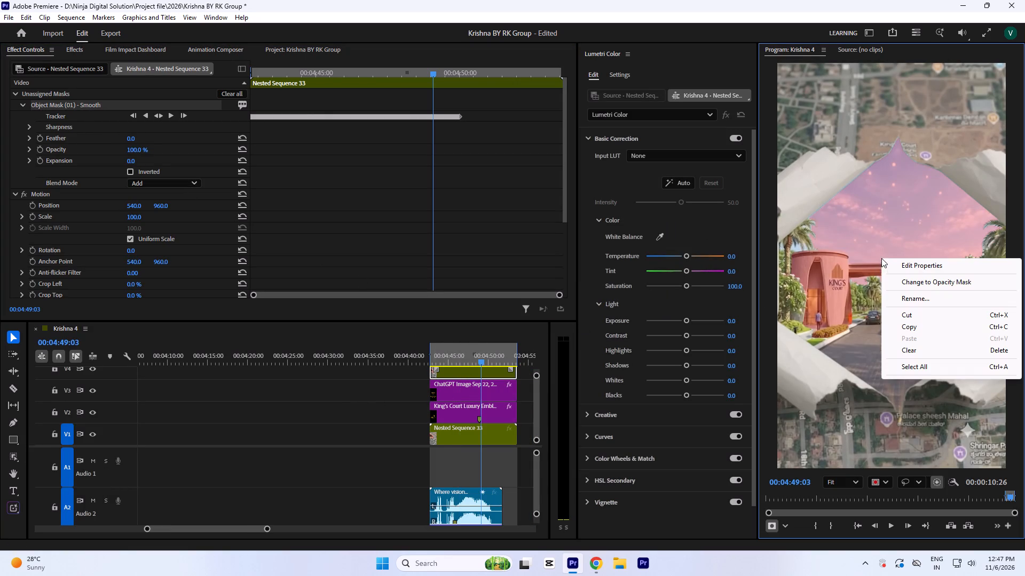
click(902, 284)
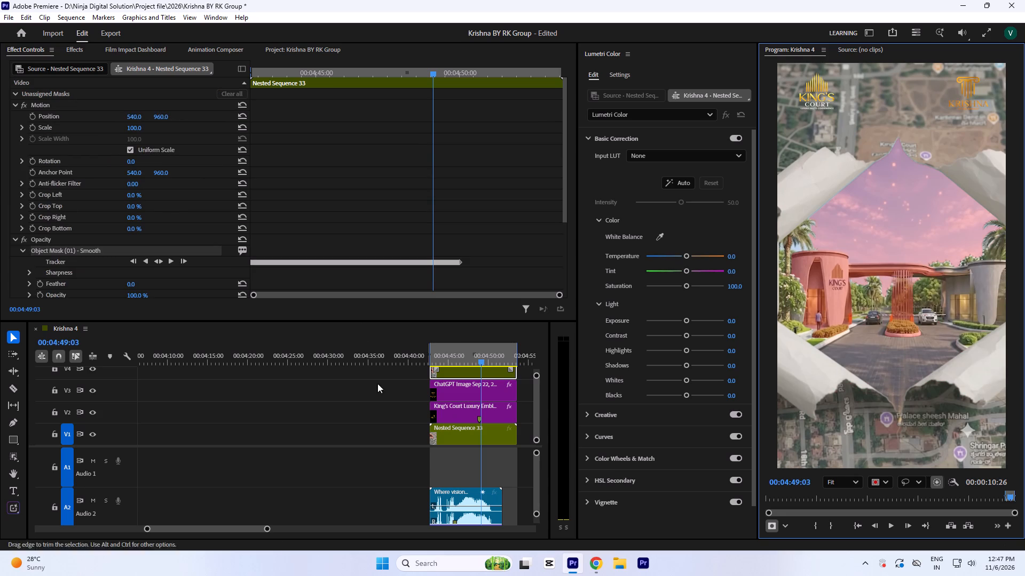
click(384, 392)
Nest the ChatGPT image and King's Court Luxury Emblem clips together, using the default name Nested Sequence 34.
click(478, 352)
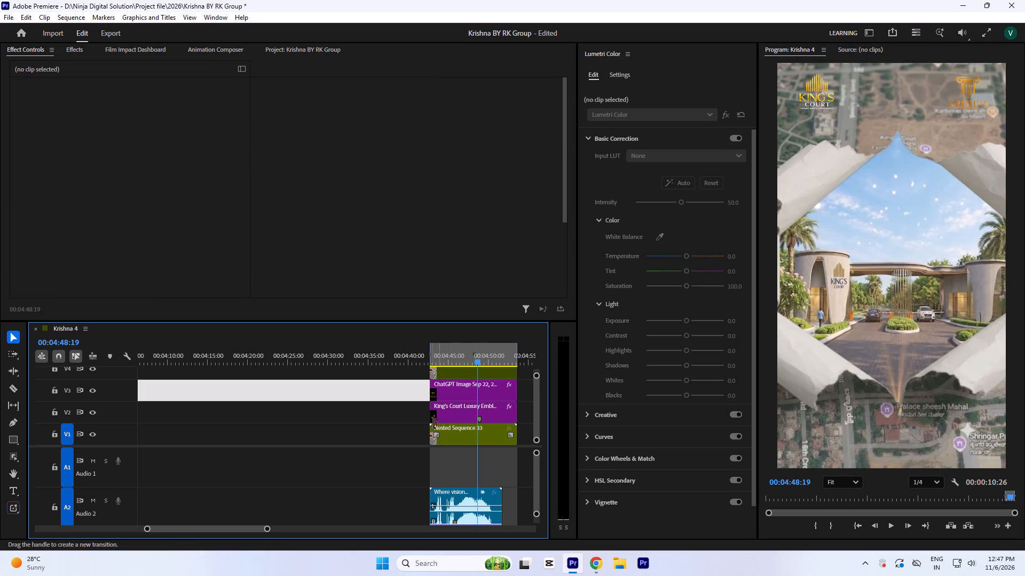
drag(415, 391, 448, 412)
key(n)
key(Return)
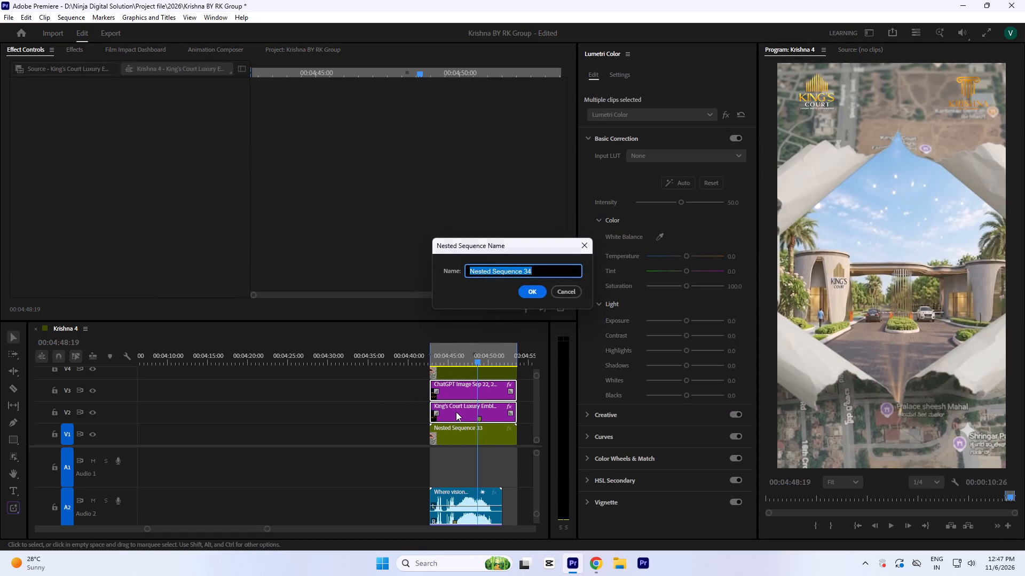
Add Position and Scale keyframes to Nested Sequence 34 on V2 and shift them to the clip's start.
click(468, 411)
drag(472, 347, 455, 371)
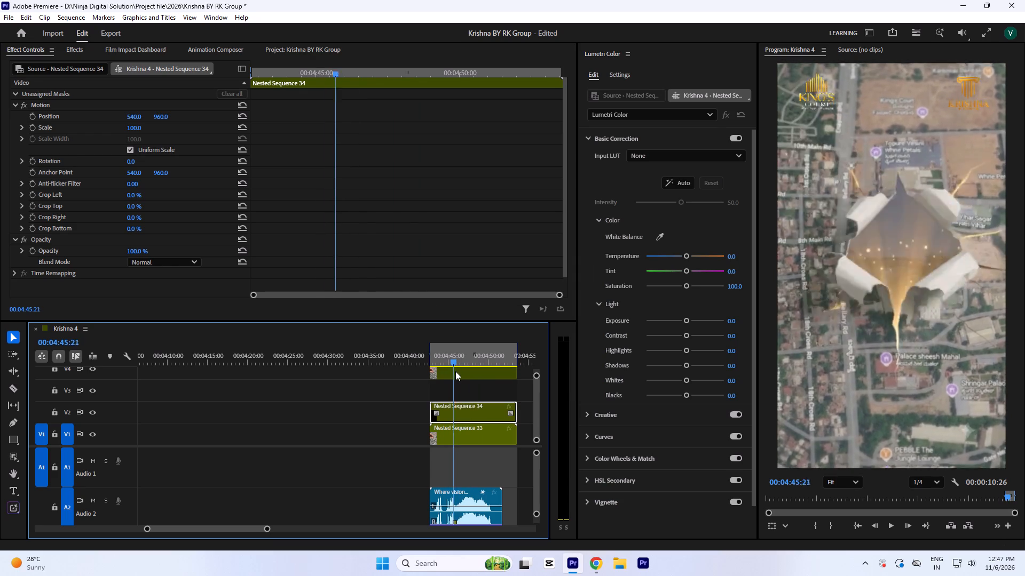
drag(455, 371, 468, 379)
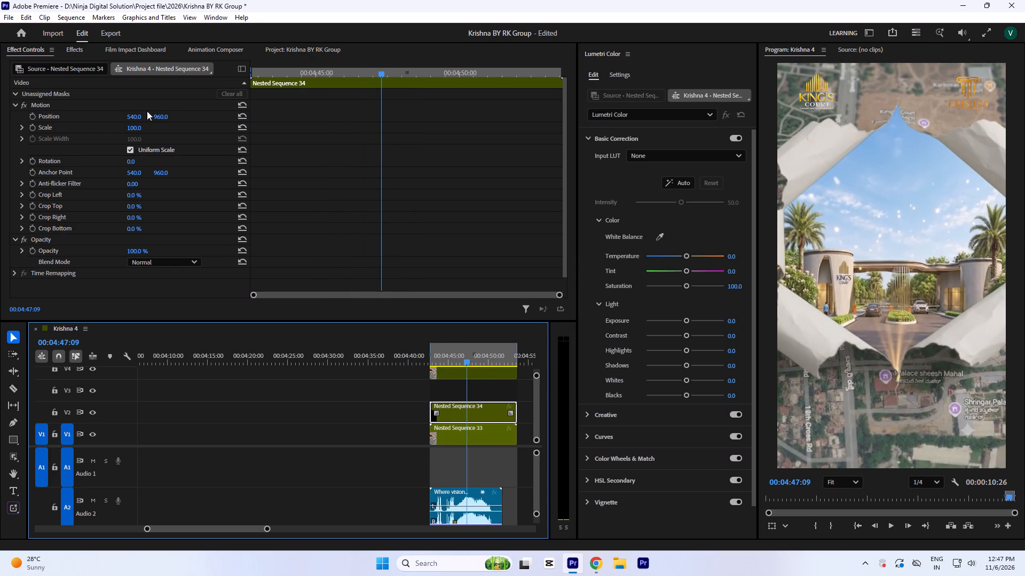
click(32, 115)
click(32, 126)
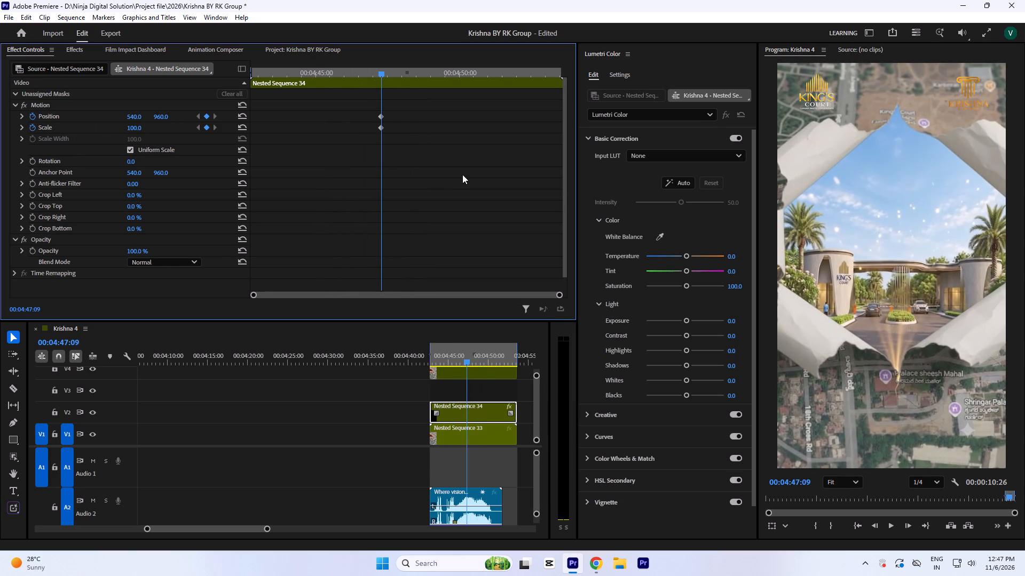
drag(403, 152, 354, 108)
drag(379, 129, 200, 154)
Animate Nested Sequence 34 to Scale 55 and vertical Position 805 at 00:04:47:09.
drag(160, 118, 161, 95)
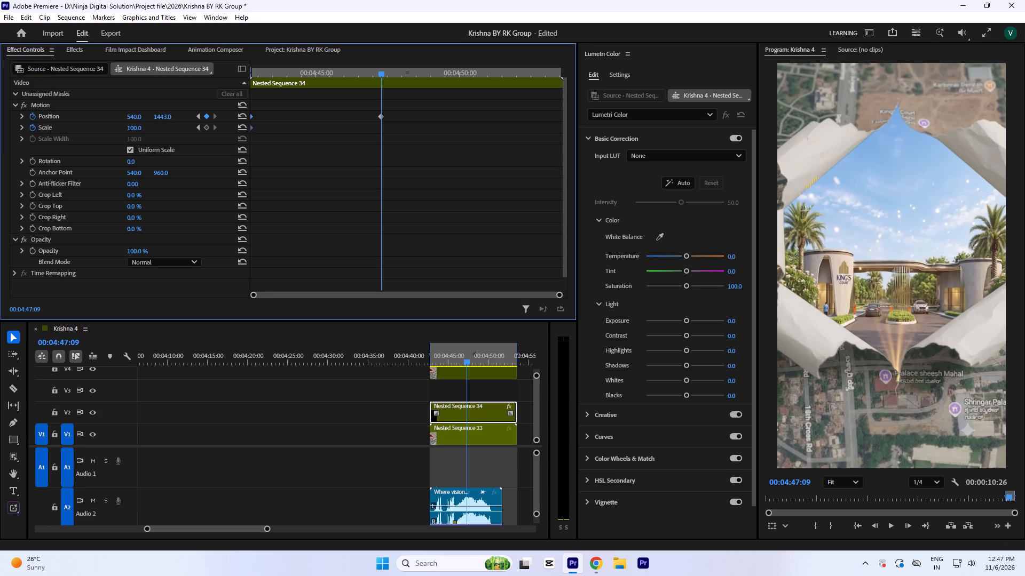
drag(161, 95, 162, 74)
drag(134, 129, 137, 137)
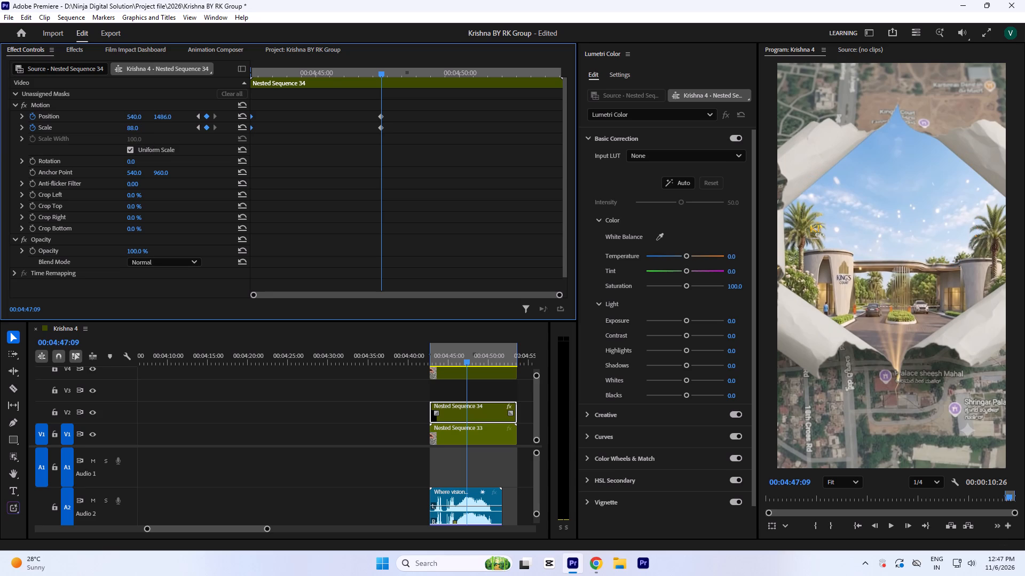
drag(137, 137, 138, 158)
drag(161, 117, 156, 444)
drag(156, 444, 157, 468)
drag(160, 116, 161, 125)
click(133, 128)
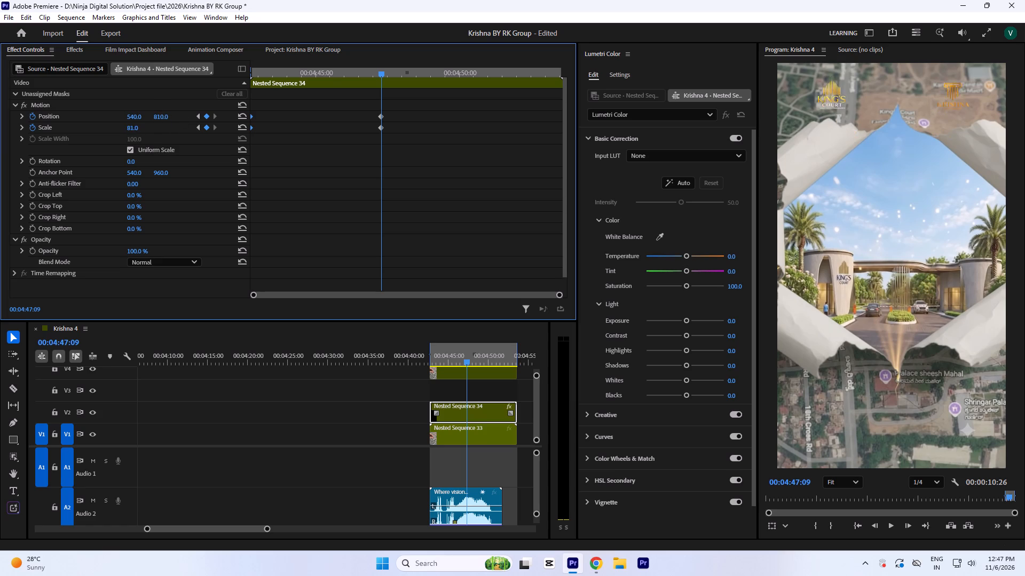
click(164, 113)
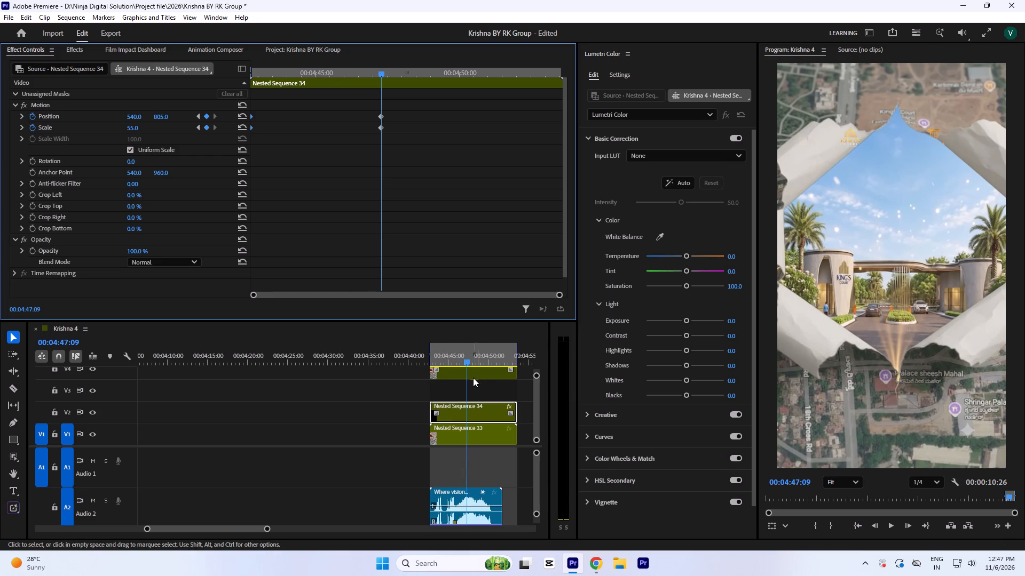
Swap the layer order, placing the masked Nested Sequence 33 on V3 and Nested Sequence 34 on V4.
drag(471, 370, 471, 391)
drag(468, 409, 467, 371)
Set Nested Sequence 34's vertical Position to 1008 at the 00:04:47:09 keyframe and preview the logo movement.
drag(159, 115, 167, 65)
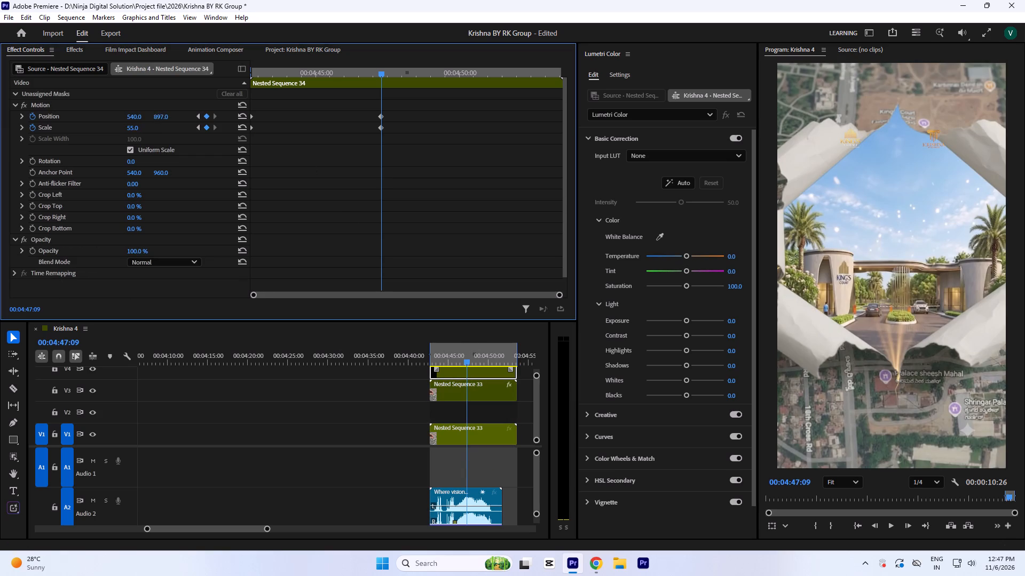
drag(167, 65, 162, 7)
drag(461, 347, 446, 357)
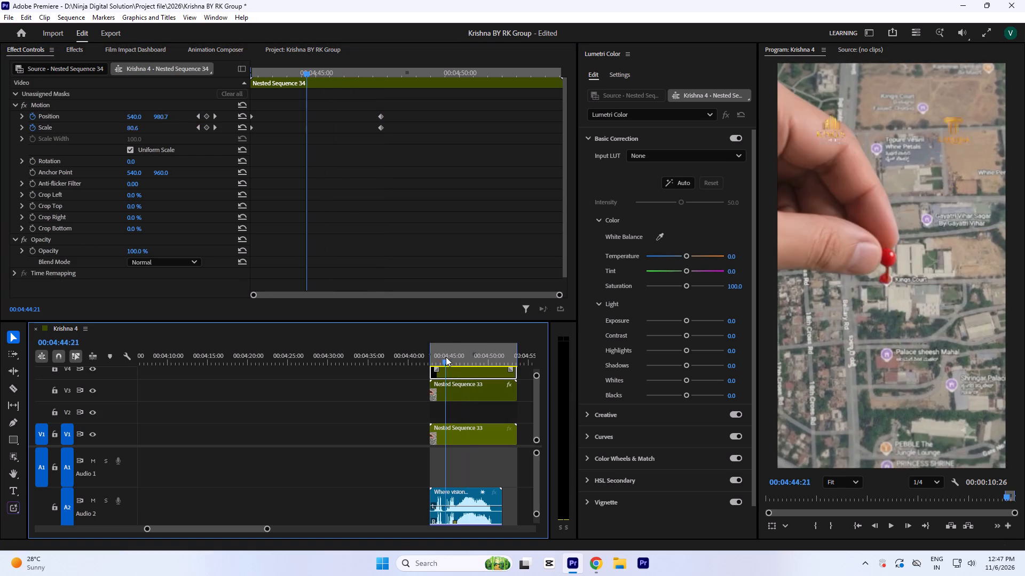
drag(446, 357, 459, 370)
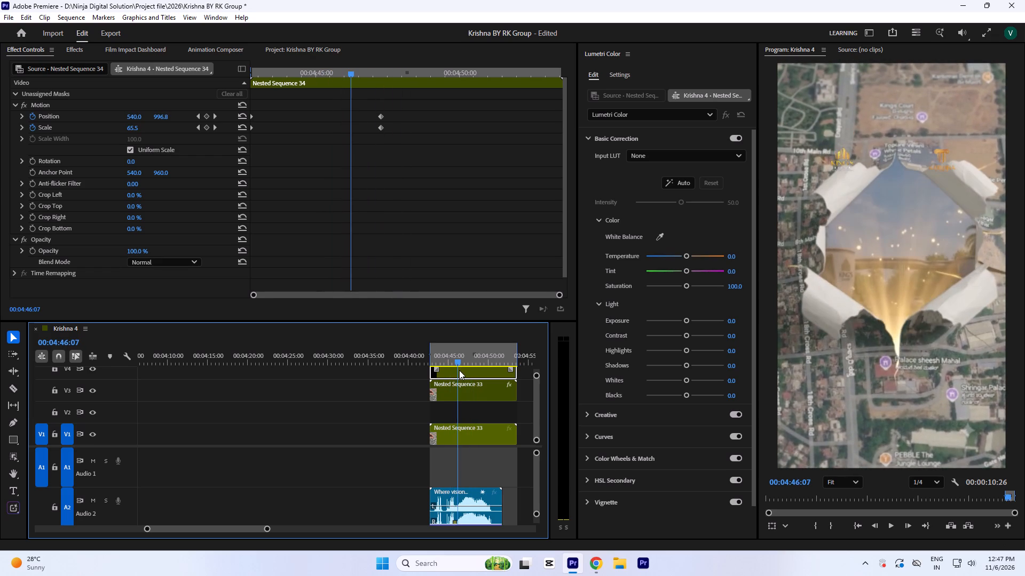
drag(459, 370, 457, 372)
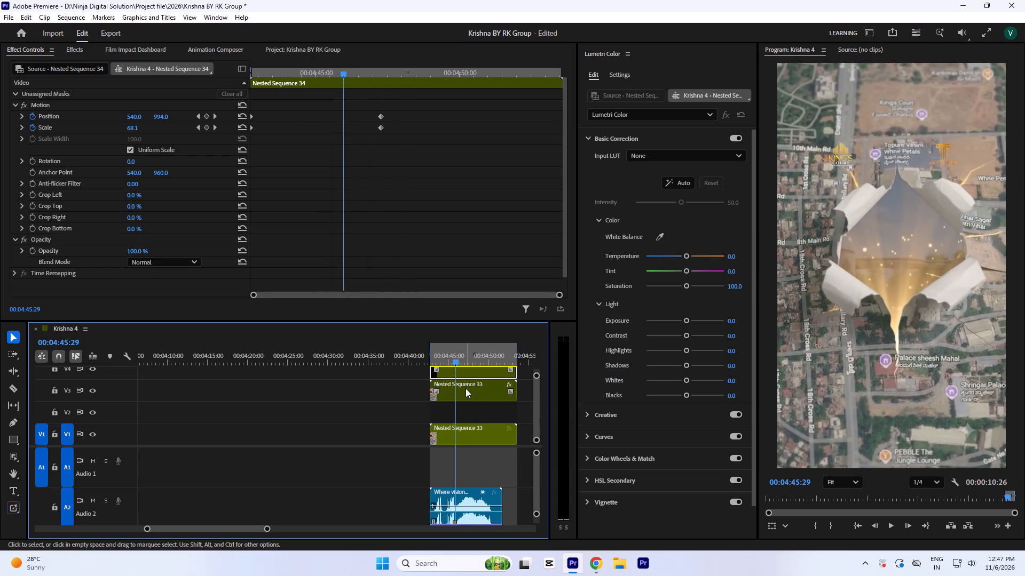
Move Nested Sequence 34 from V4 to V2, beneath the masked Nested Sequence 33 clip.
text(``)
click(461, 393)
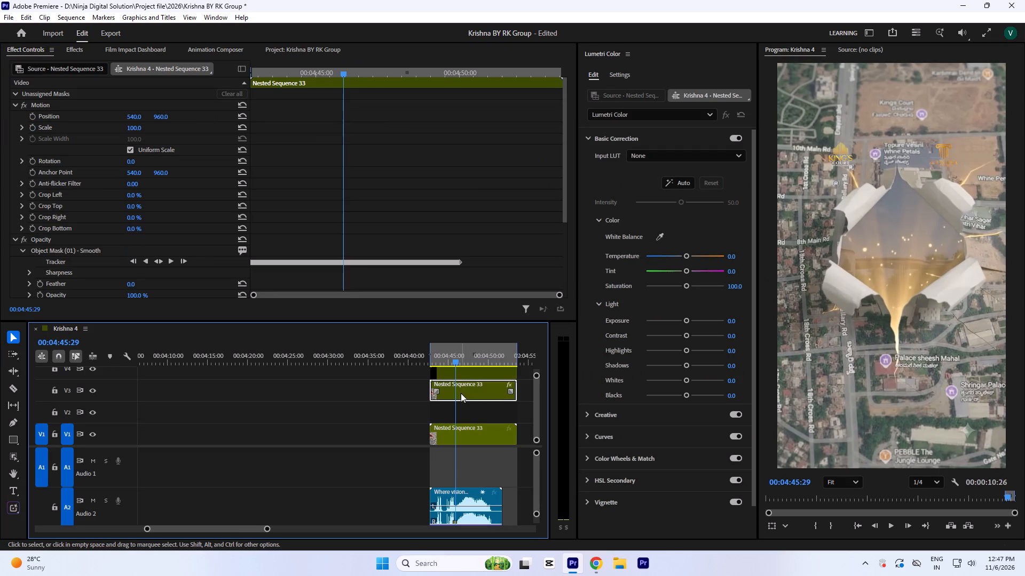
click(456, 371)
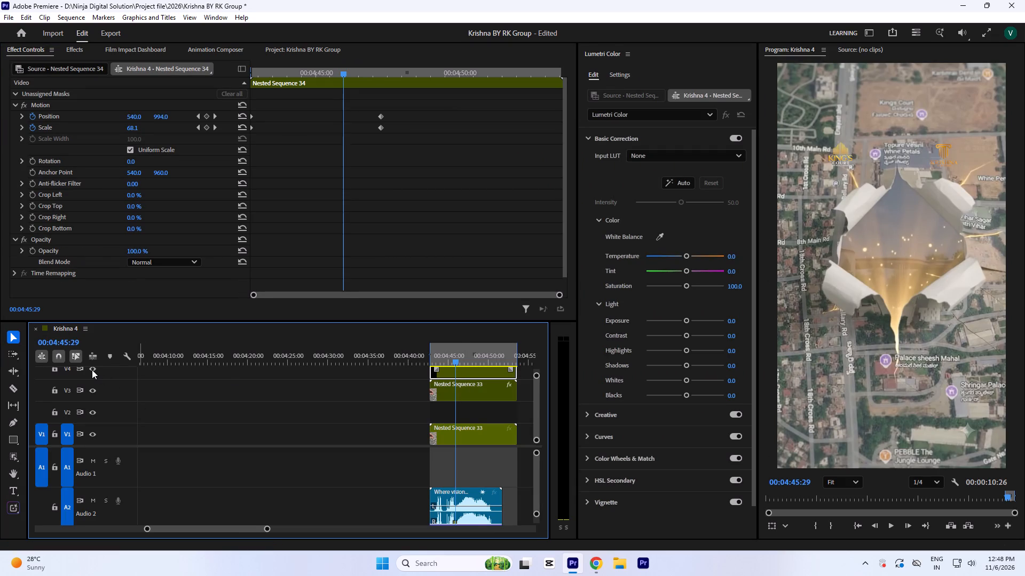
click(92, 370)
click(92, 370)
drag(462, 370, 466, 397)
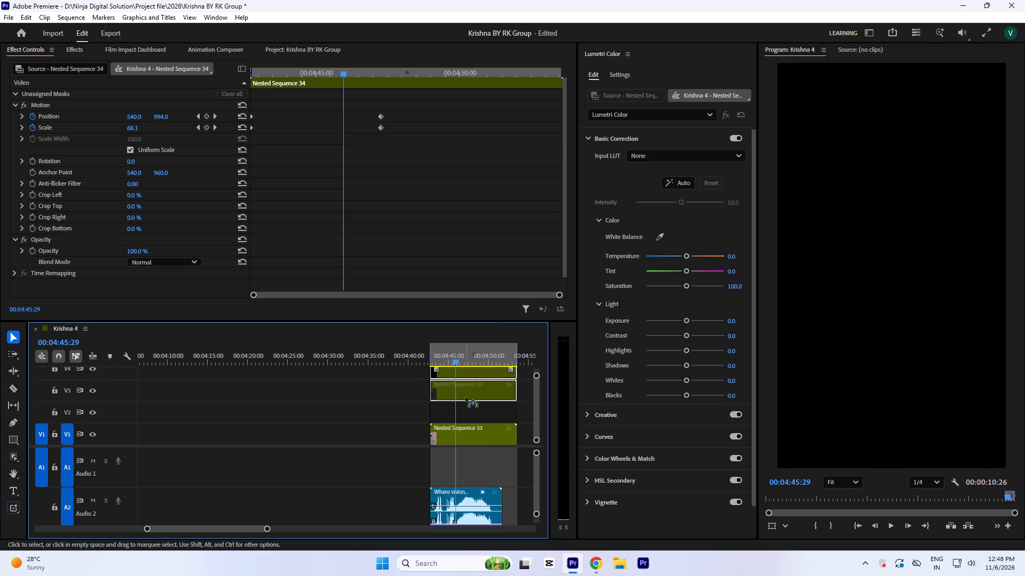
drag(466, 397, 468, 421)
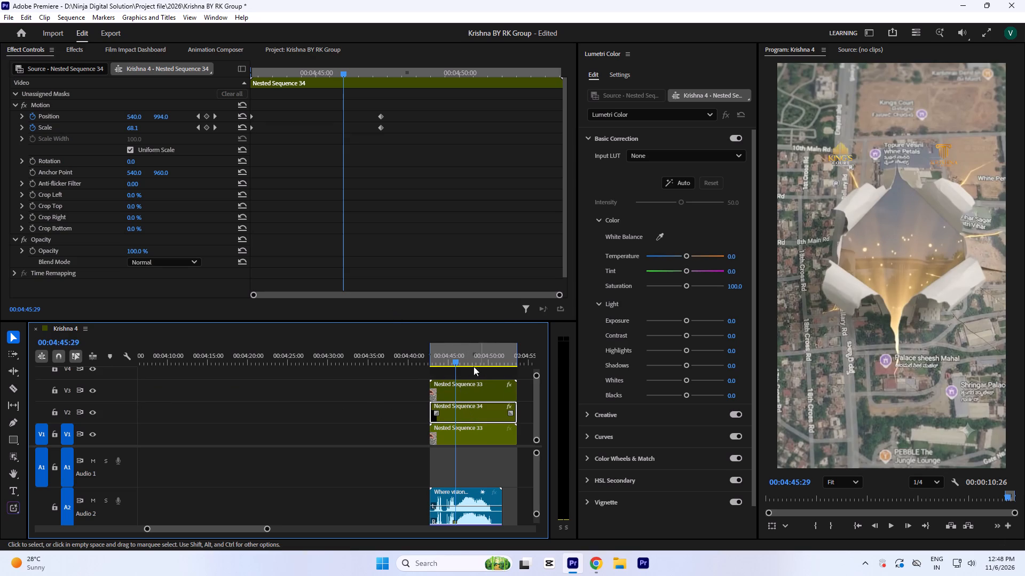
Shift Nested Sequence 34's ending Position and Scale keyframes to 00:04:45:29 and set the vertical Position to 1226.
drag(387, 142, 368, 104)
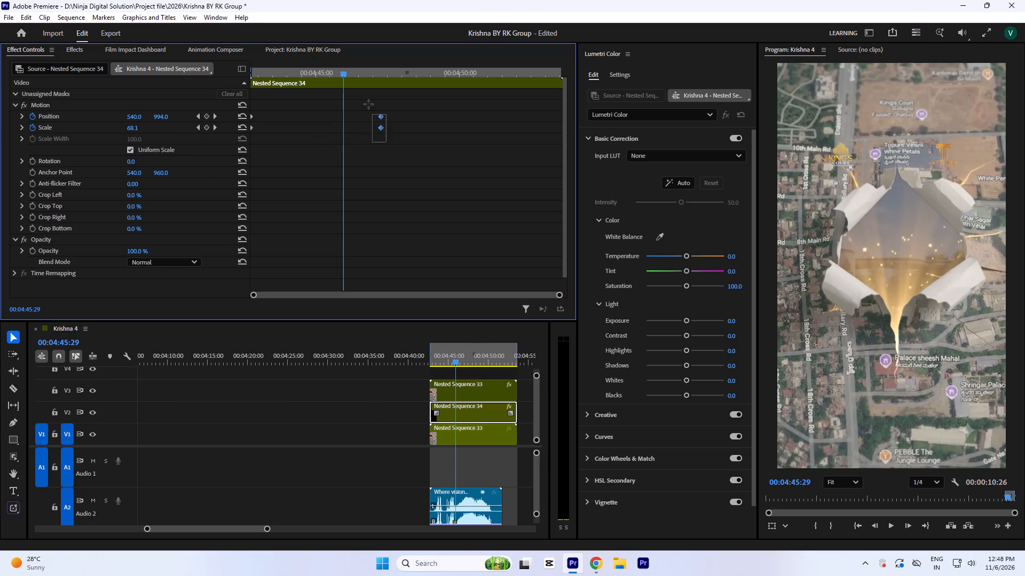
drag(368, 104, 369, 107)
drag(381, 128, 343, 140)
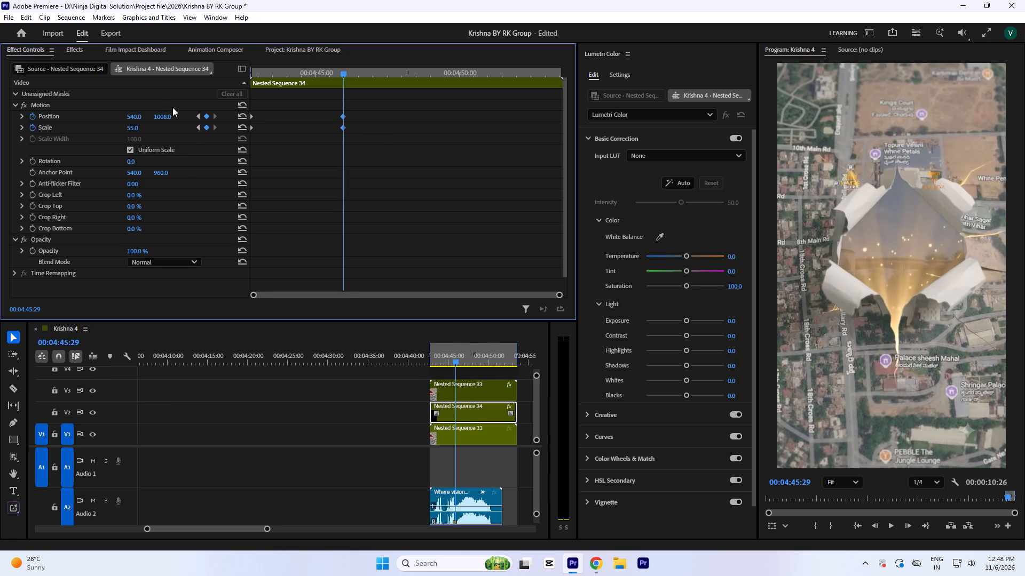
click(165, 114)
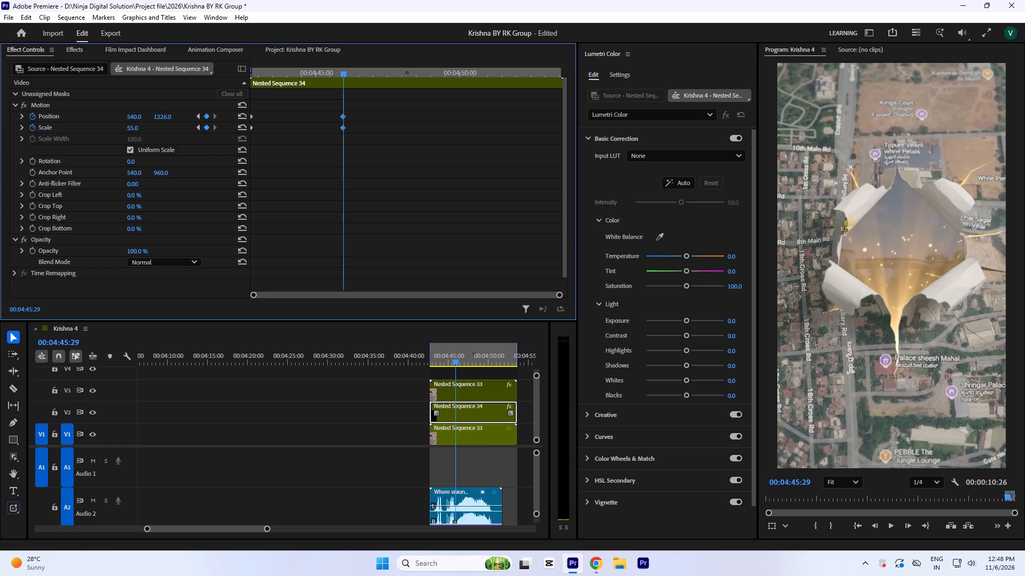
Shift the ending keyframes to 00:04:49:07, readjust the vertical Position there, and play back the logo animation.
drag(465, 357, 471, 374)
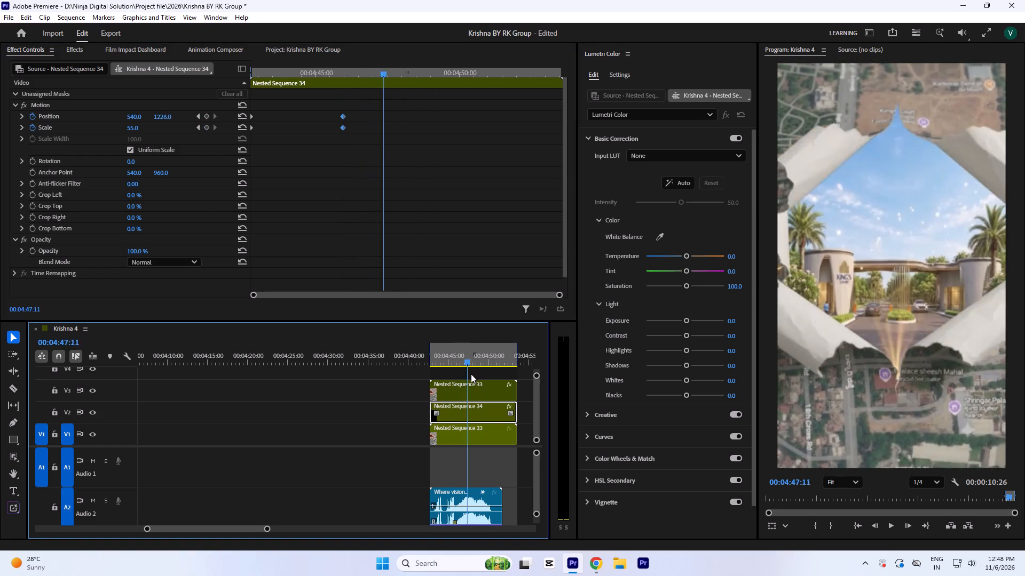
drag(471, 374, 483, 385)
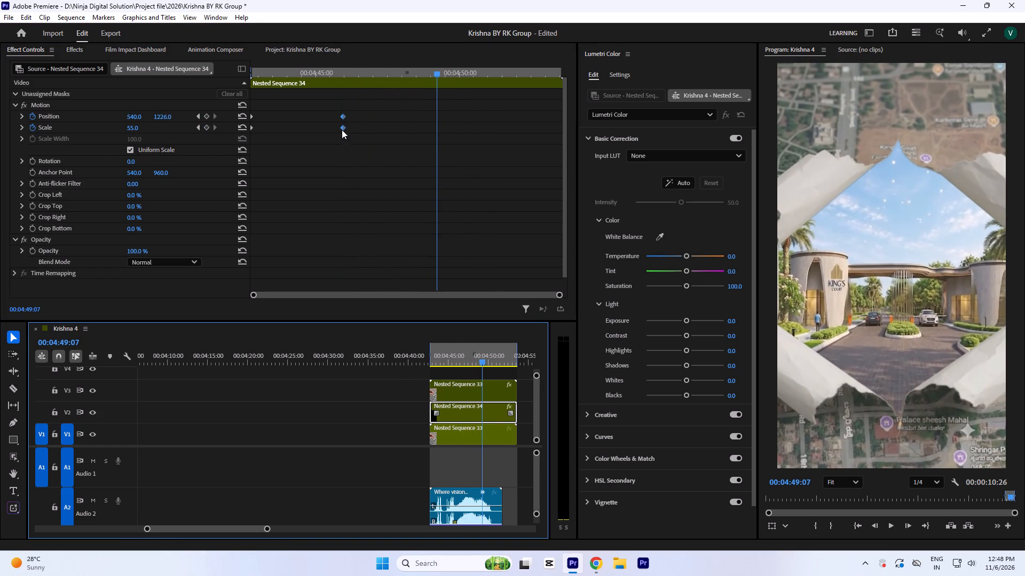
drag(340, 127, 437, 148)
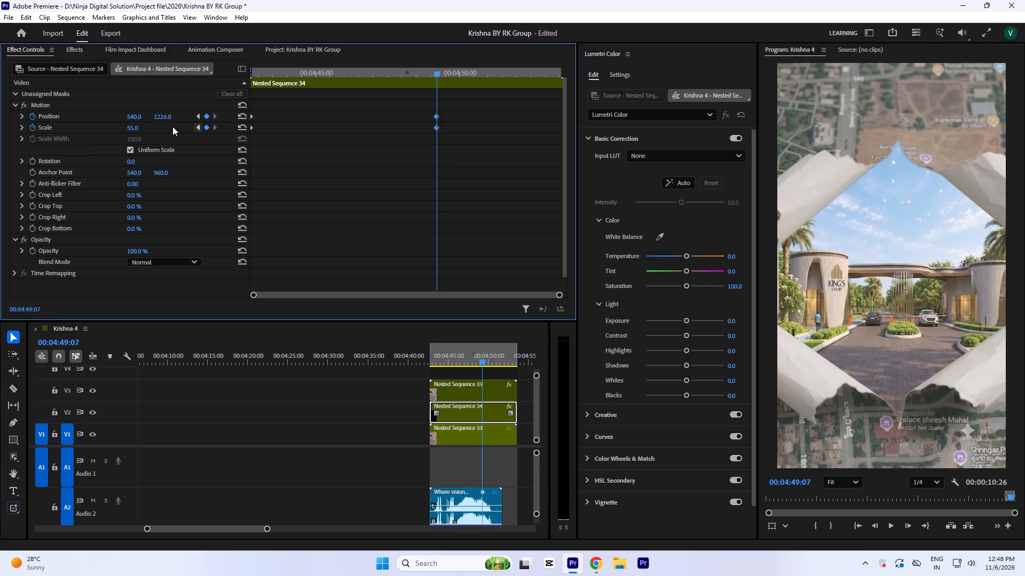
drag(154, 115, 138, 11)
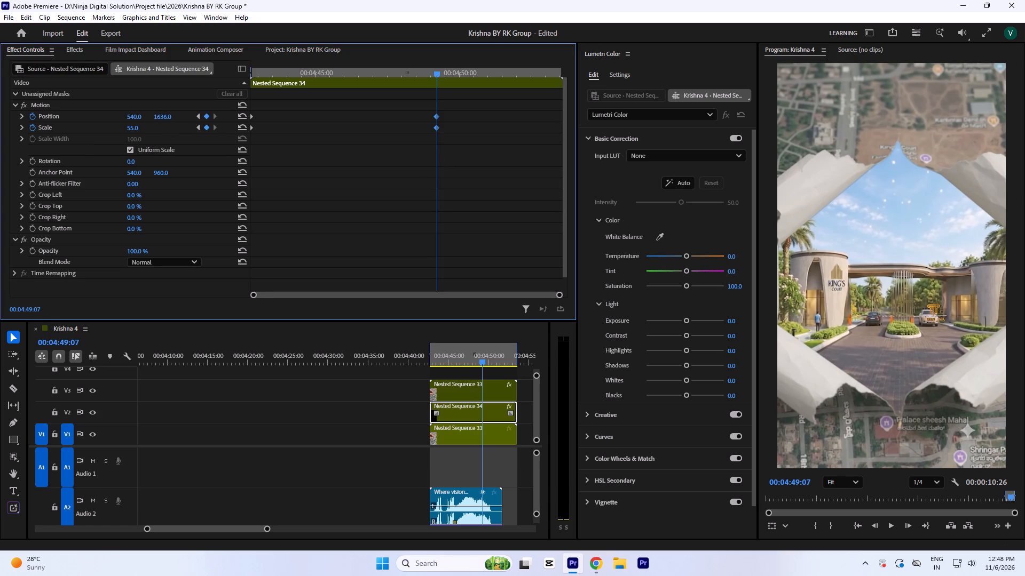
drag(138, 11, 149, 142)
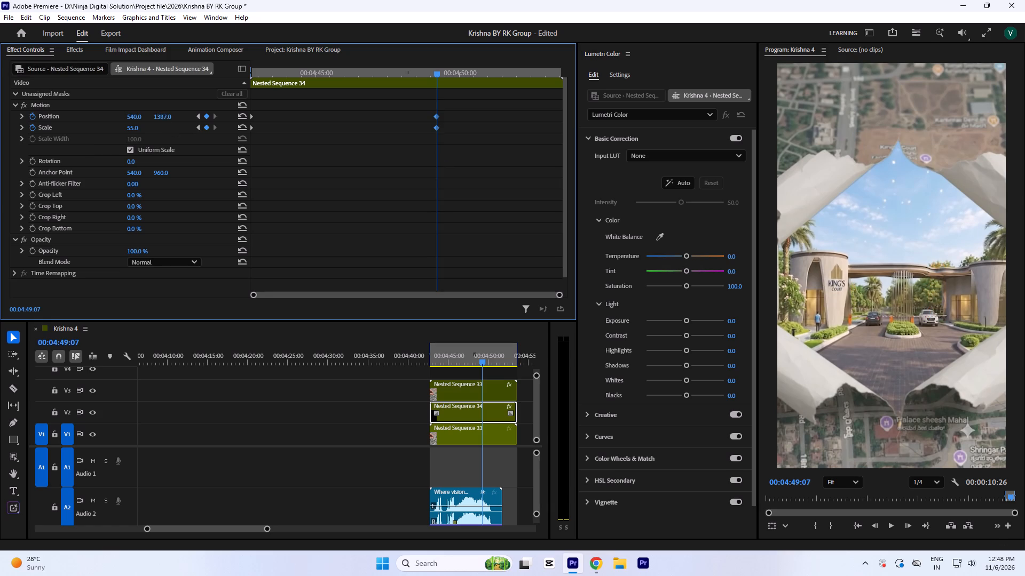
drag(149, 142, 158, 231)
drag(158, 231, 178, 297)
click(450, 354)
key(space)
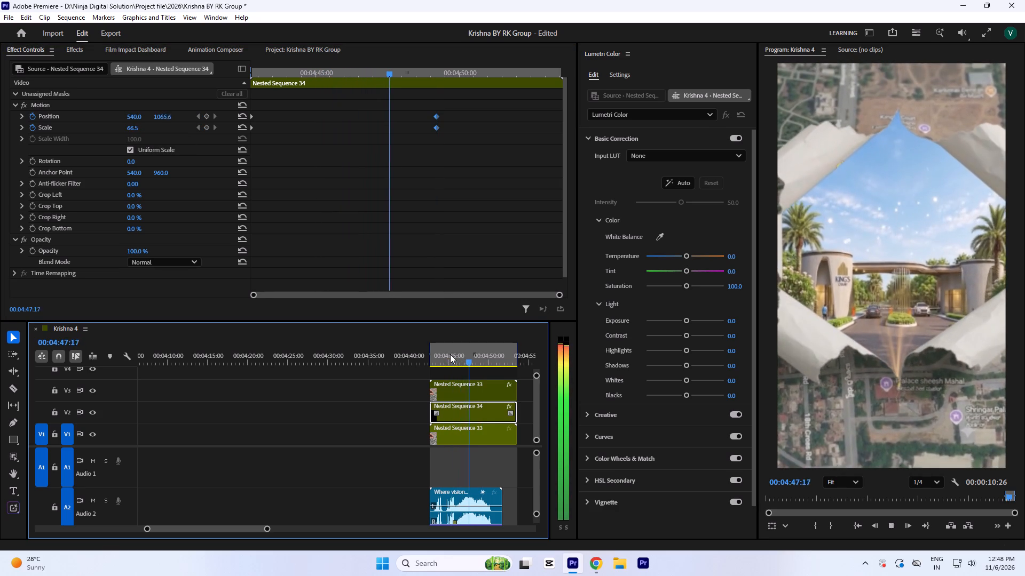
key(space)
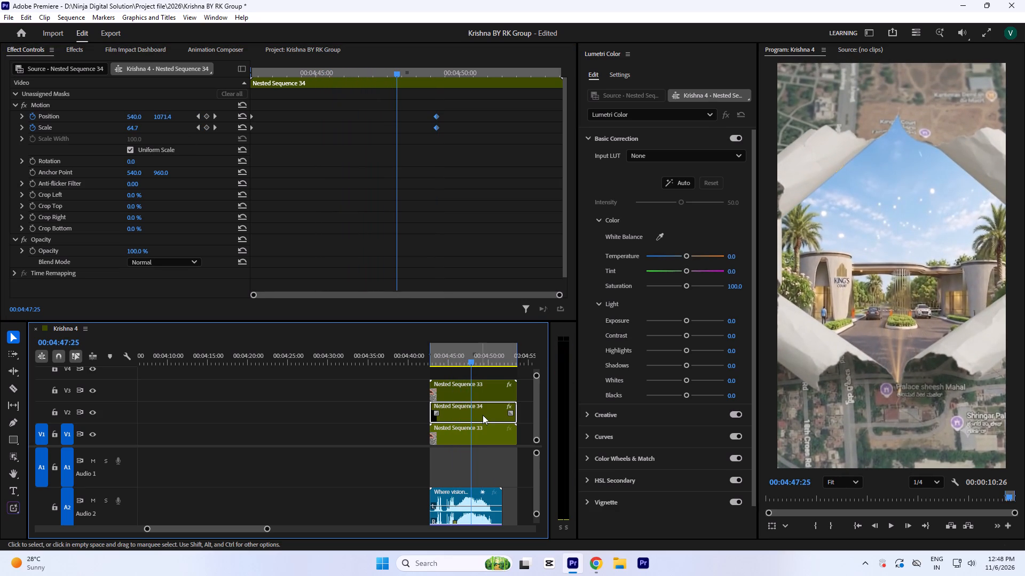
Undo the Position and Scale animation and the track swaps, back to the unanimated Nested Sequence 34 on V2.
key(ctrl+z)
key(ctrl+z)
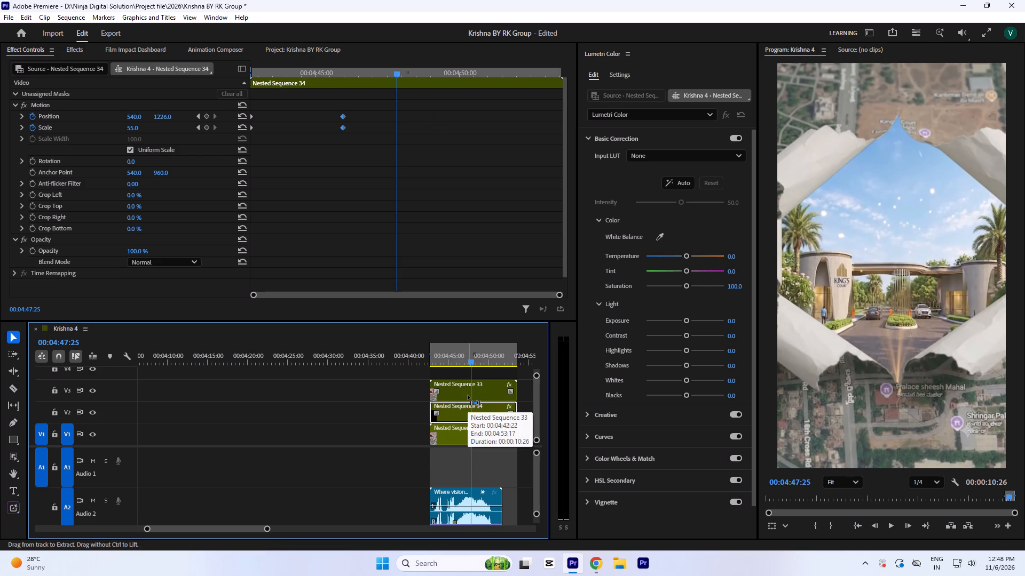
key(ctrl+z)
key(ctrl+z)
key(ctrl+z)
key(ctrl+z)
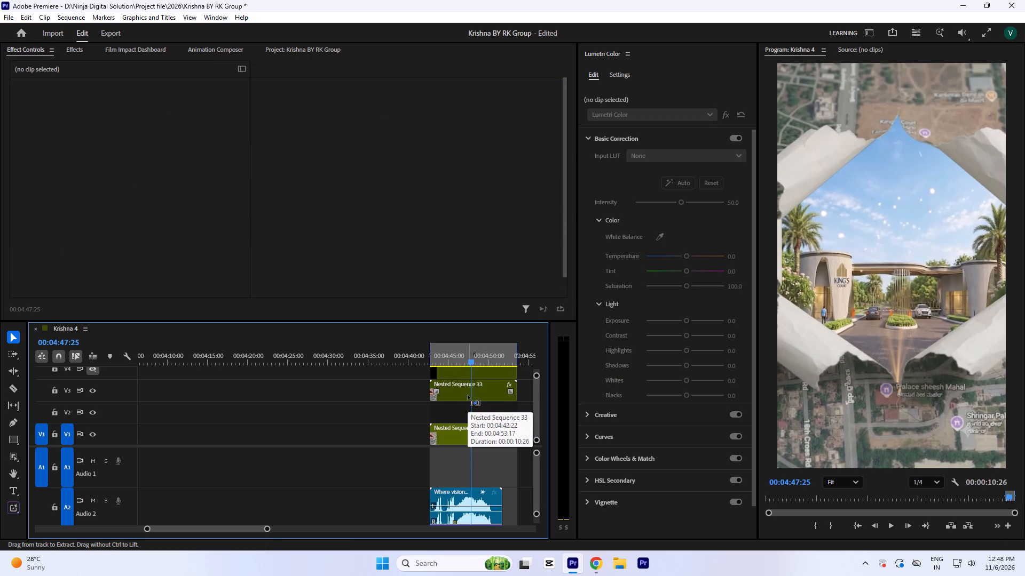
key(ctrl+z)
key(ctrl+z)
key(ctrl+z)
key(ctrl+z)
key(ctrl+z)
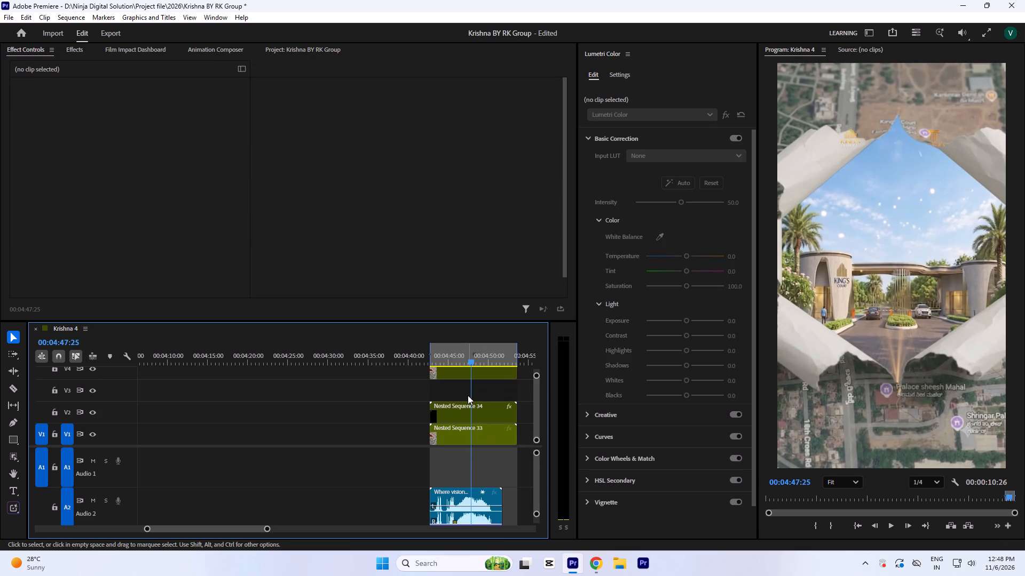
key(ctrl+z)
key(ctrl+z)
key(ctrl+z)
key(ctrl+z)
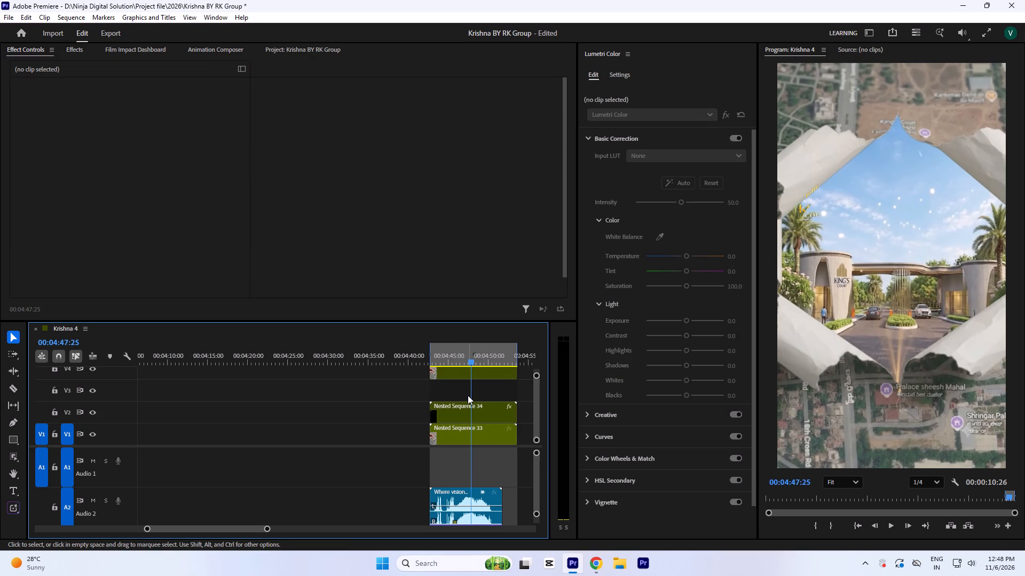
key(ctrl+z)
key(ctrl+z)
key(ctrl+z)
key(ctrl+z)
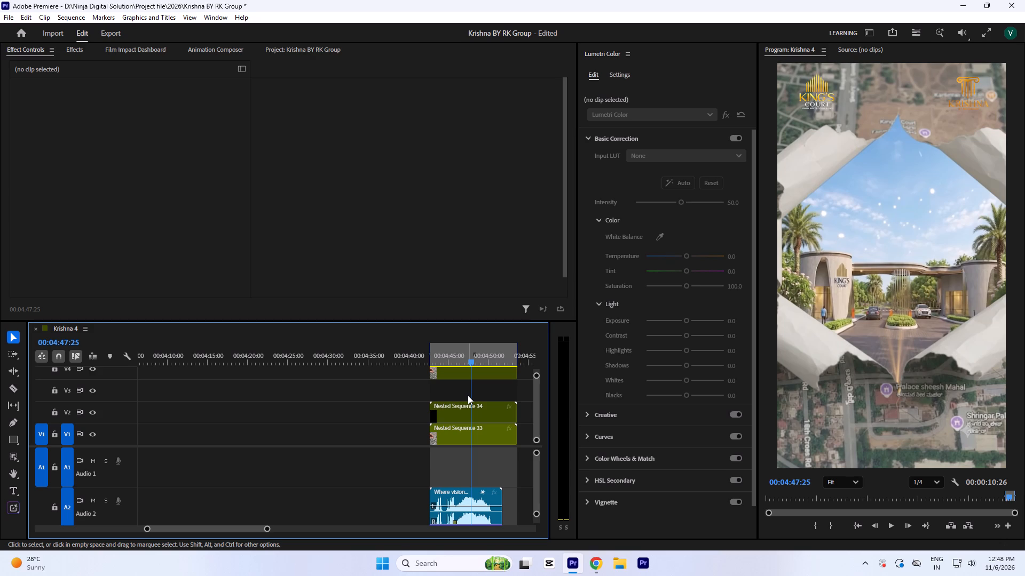
Undo the logo nesting, the added logo clips and the object mask, back to the unmasked Nested Sequence 33 copies on V1 and V2.
key(ctrl+z)
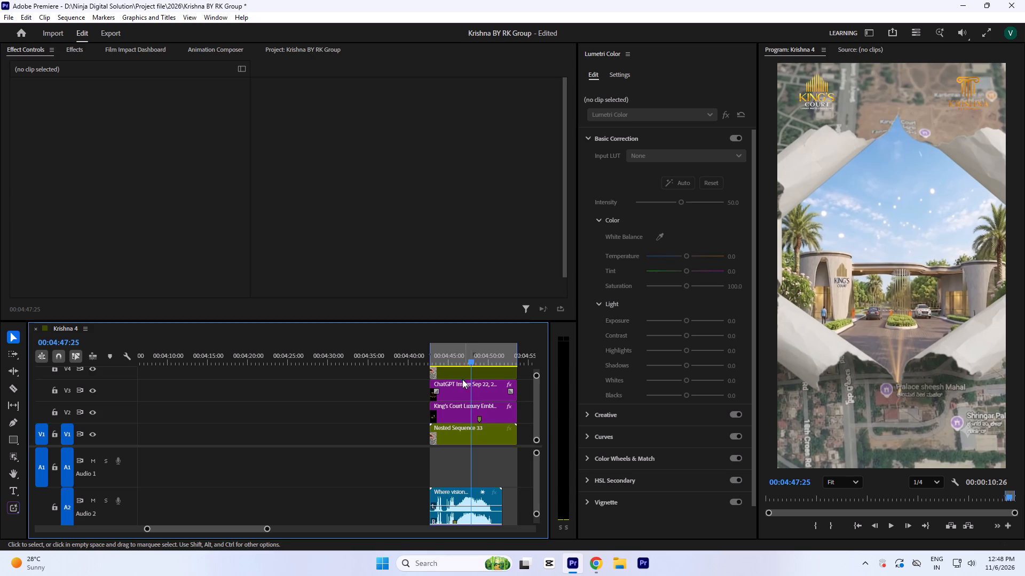
click(466, 376)
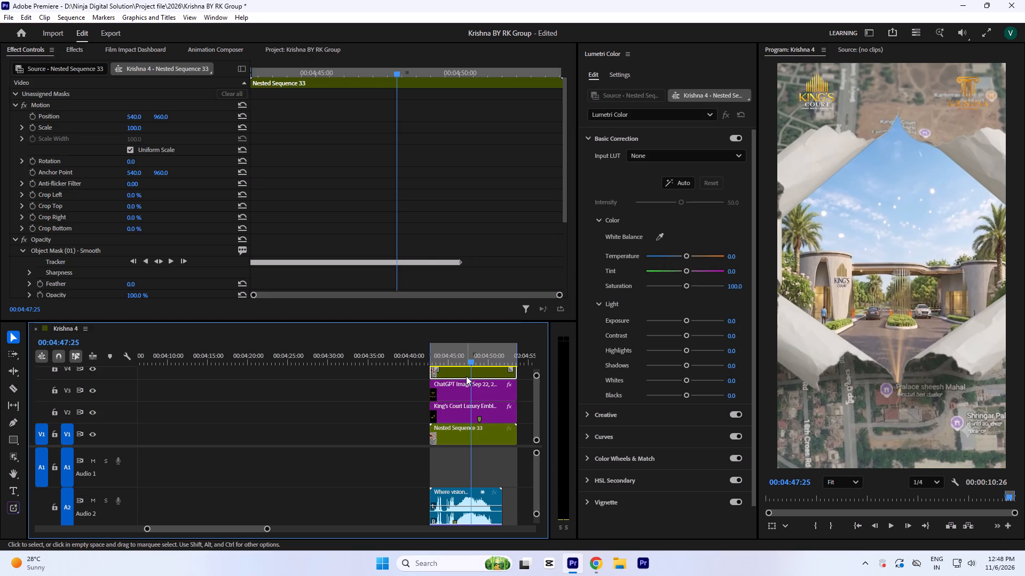
key(ctrl+z)
key(ctrl+z)
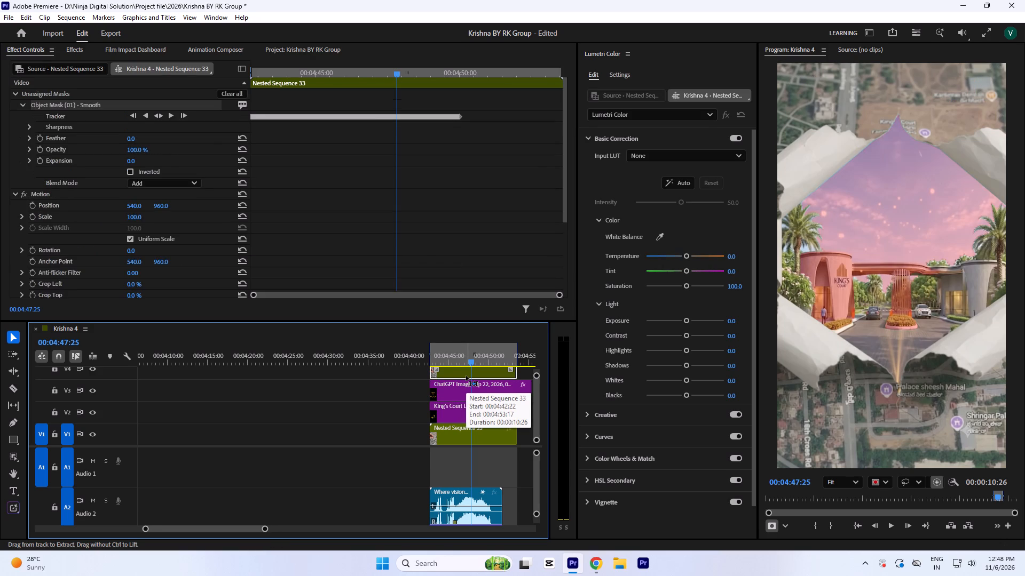
key(ctrl+z)
key(ctrl+z)
key(ctrl+z)
key(ctrl+z)
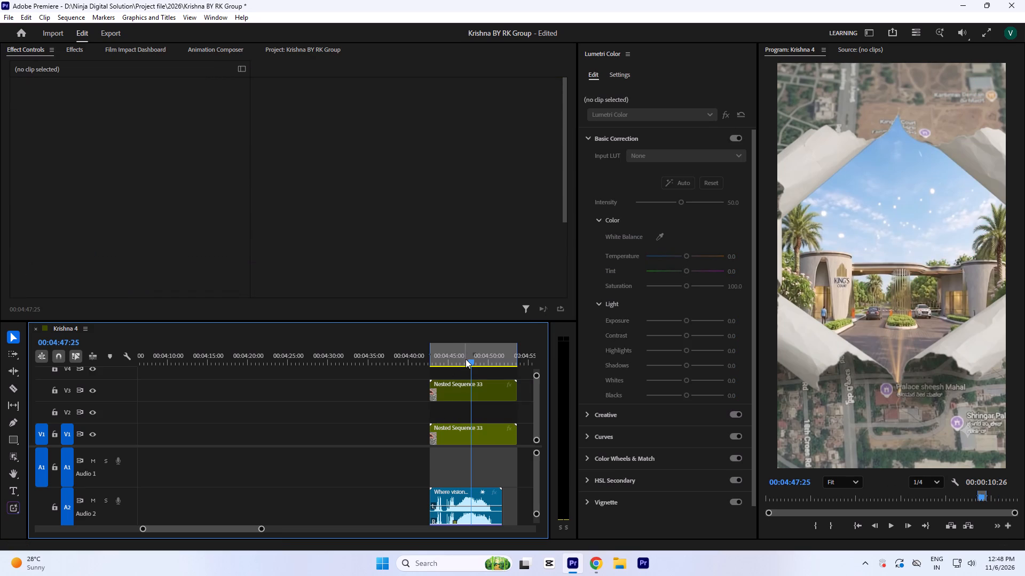
key(ctrl+z)
key(ctrl+z)
key(ctrl+z)
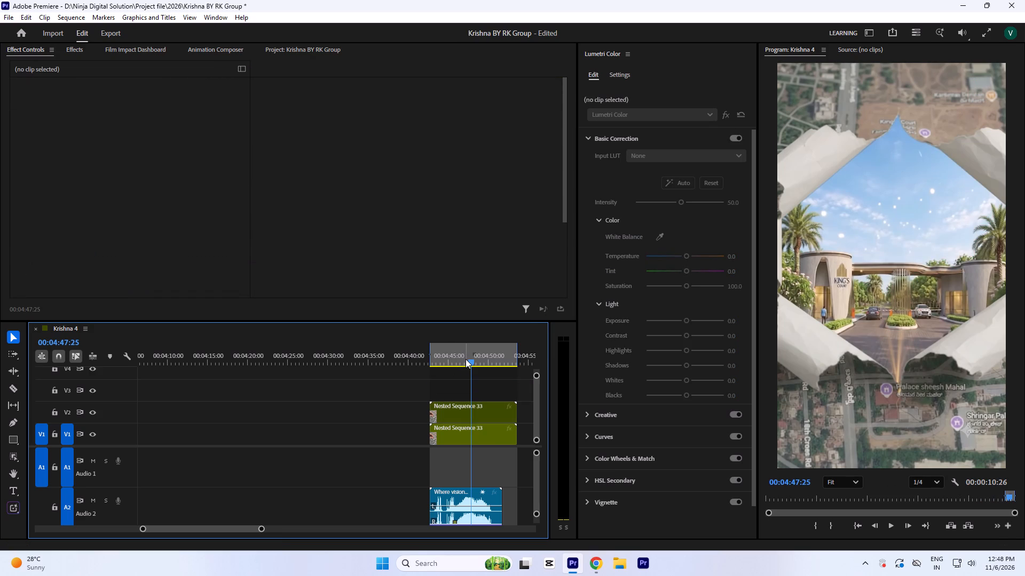
key(ctrl+z)
key(ctrl+z)
key(ctrl+z)
key(ctrl+z)
key(ctrl+z)
key(ctrl+z)
key(ctrl+z)
key(ctrl+z)
key(ctrl+z)
key(ctrl+z)
key(ctrl+z)
key(ctrl+z)
key(ctrl+z)
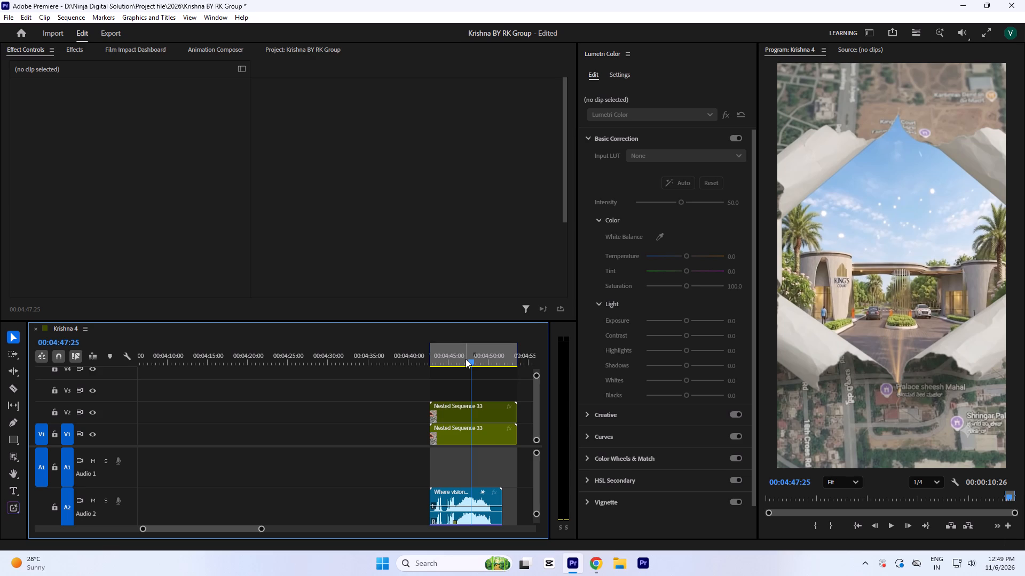
key(ctrl+z)
key(ctrl+z)
key(ctrl+z)
key(ctrl+z)
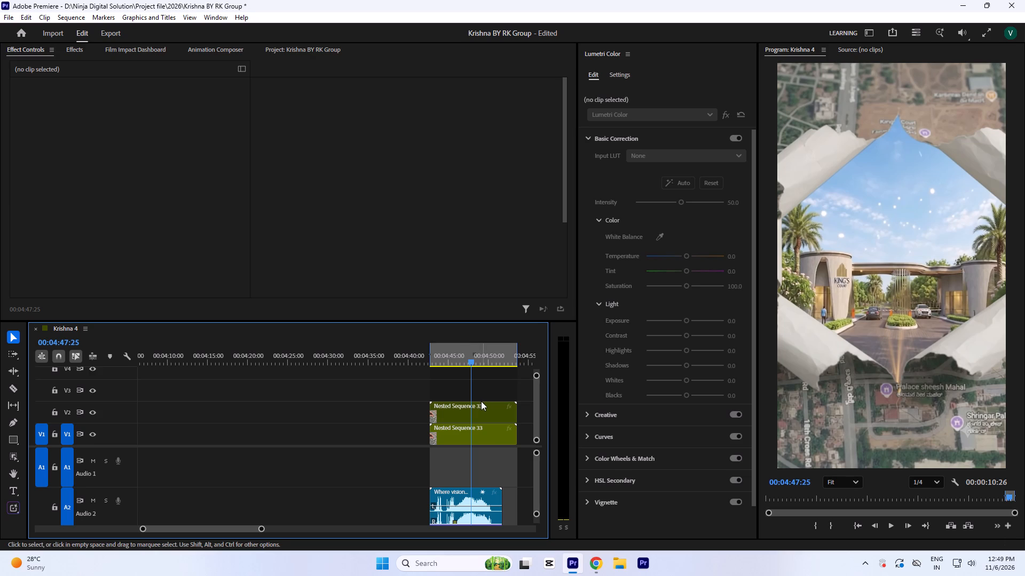
Replace the Nested Sequence 33 clip on V2 with a fresh duplicate of the V1 clip directly above it.
click(476, 412)
key(Delete)
click(481, 430)
alt+drag(486, 434, 490, 402)
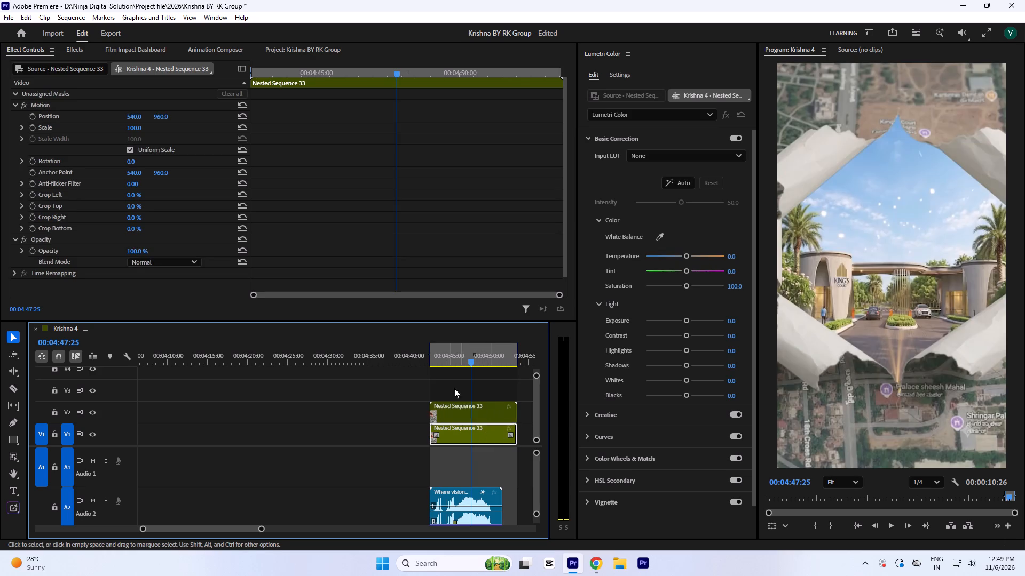
Create an Opacity object mask of the torn-paper opening on the V2 clip at 00:04:45:14 and track it forward to the clip's end.
drag(450, 354, 456, 380)
key(equal)
key(equal)
drag(329, 362, 323, 389)
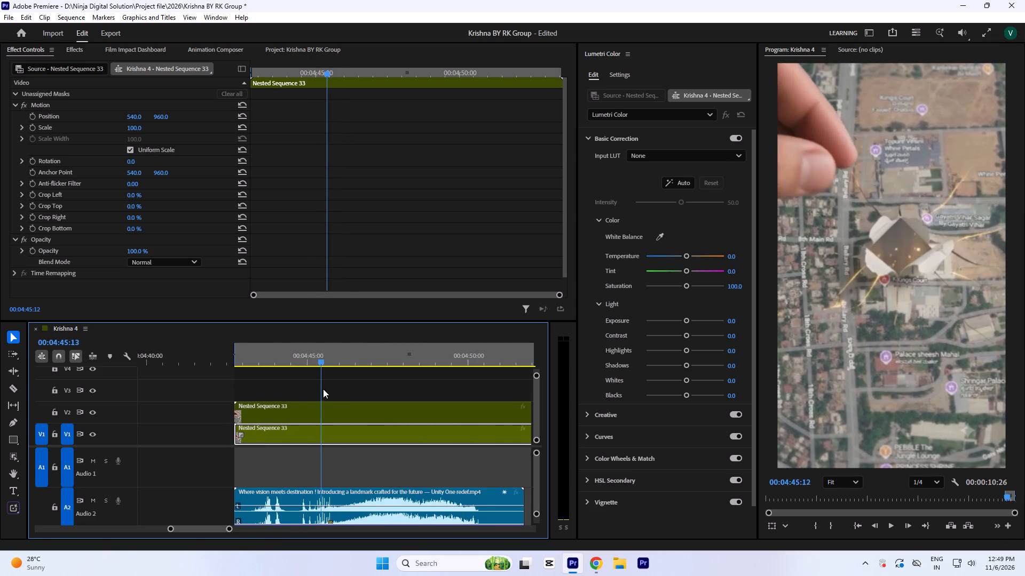
drag(323, 389, 324, 389)
click(337, 413)
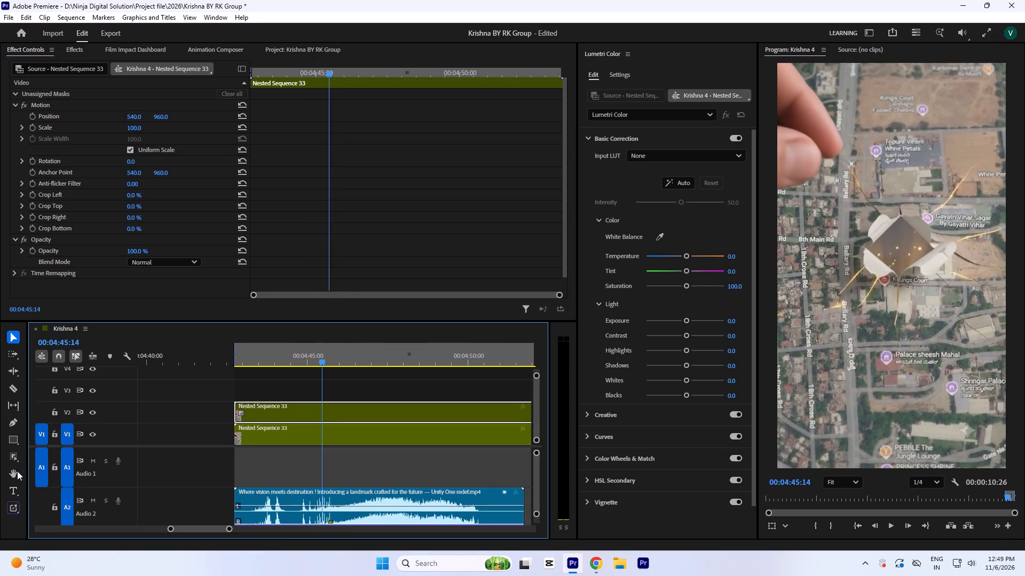
click(14, 461)
click(904, 249)
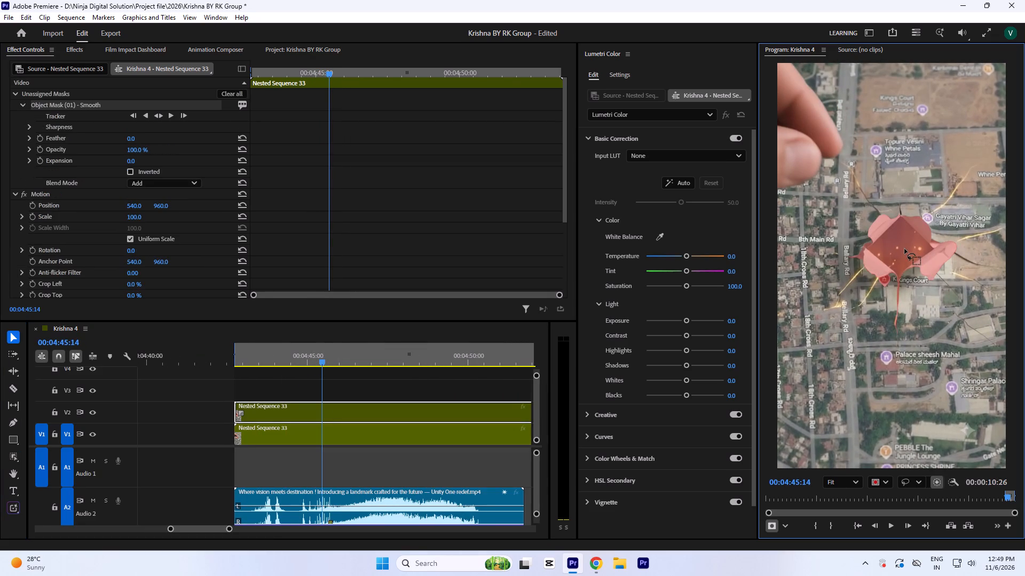
right_click(896, 248)
click(905, 271)
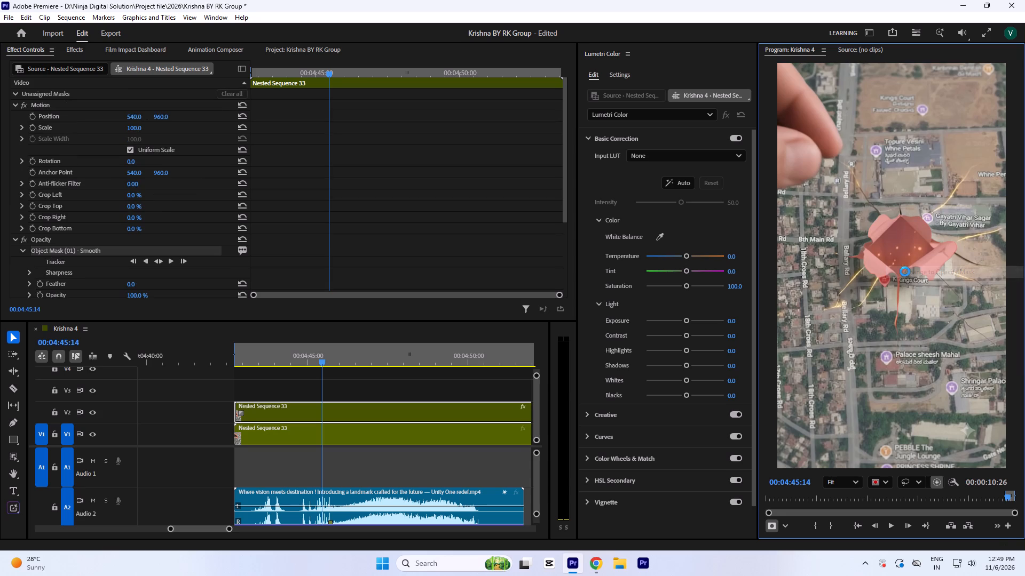
click(169, 260)
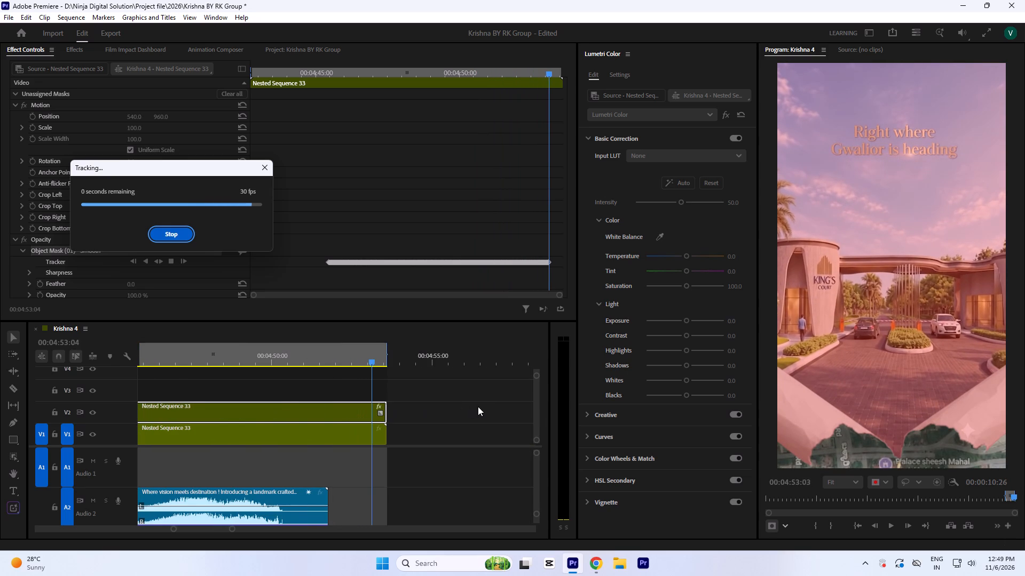
click(478, 406)
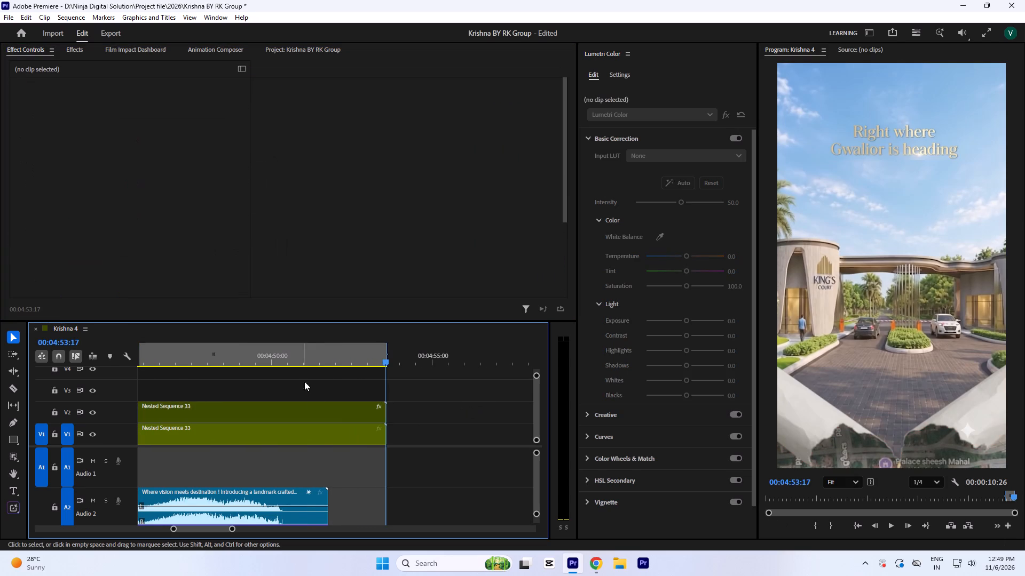
Move the masked V2 clip past the end of the V1 clip and scrub through its isolated torn-paper opening.
key(minus)
key(minus)
drag(301, 414, 403, 414)
drag(369, 346, 388, 362)
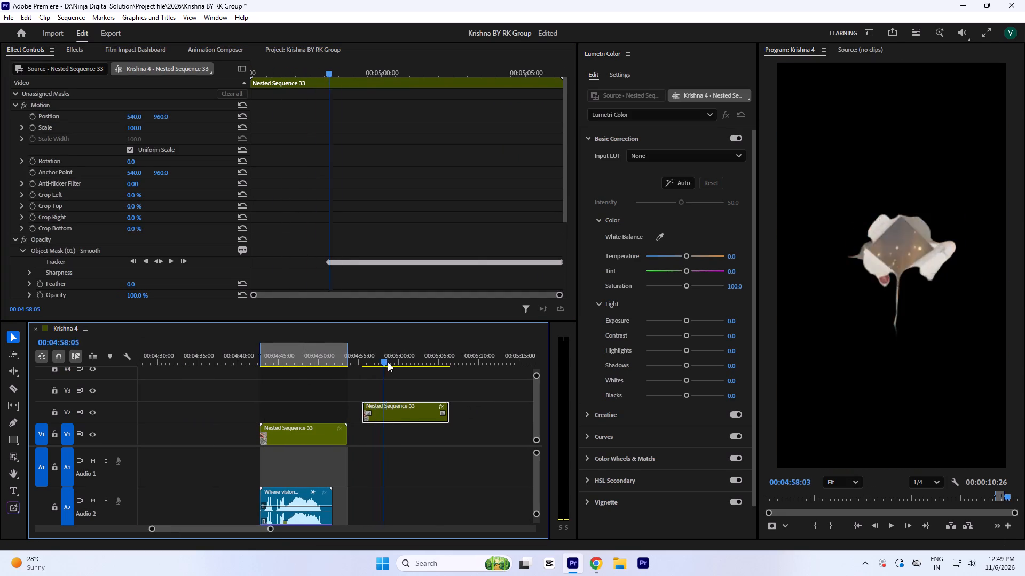
drag(388, 362, 383, 373)
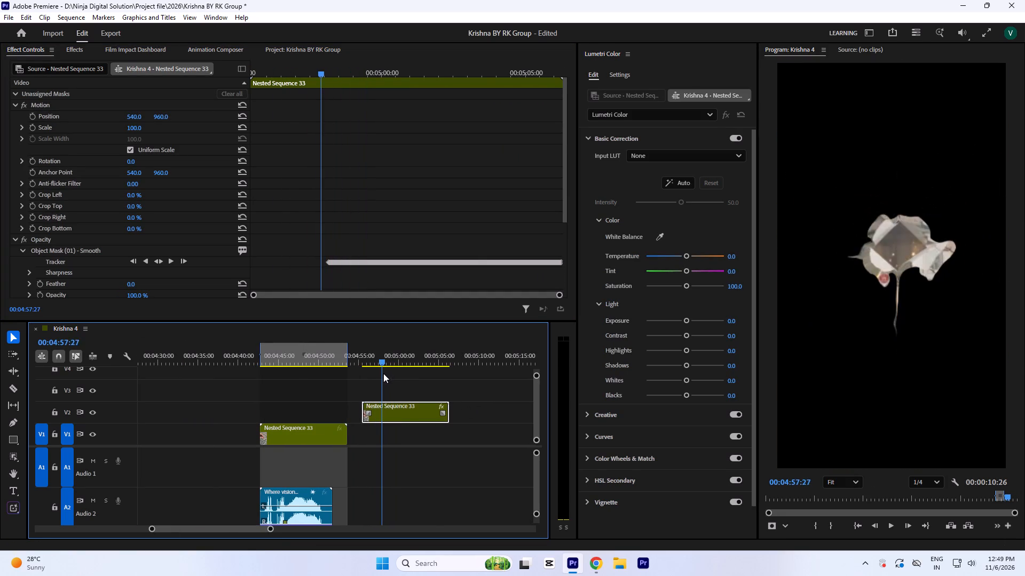
drag(383, 373, 390, 375)
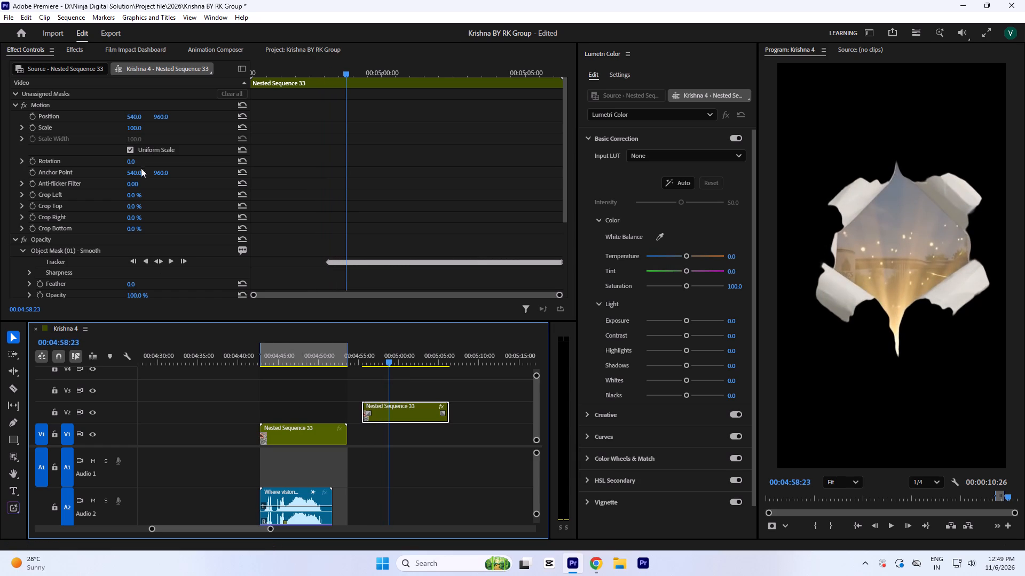
Bring the ChatGPT Image Krishna logo clip from V5 to V2, ending flush with Nested Sequence 33 on V1.
click(314, 357)
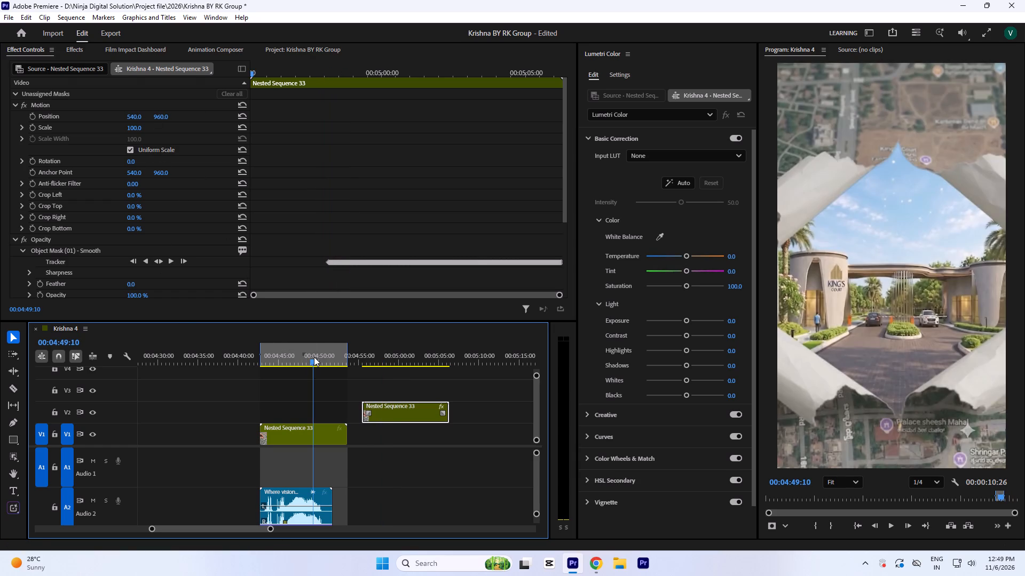
text(`-)
key(minus)
key(minus)
drag(198, 210, 281, 235)
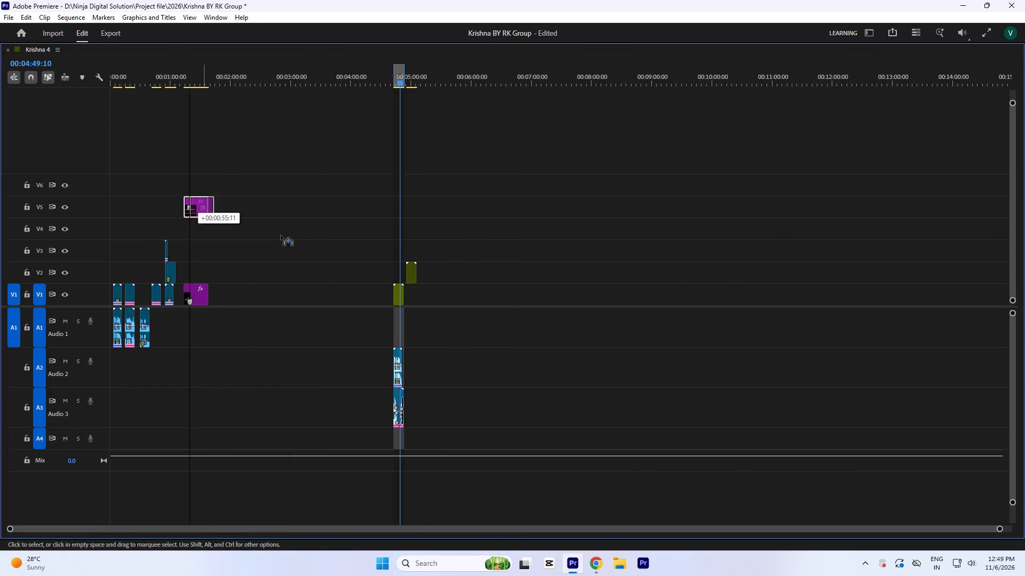
drag(281, 235, 387, 270)
key(equal)
key(equal)
key(equal)
drag(486, 274, 518, 273)
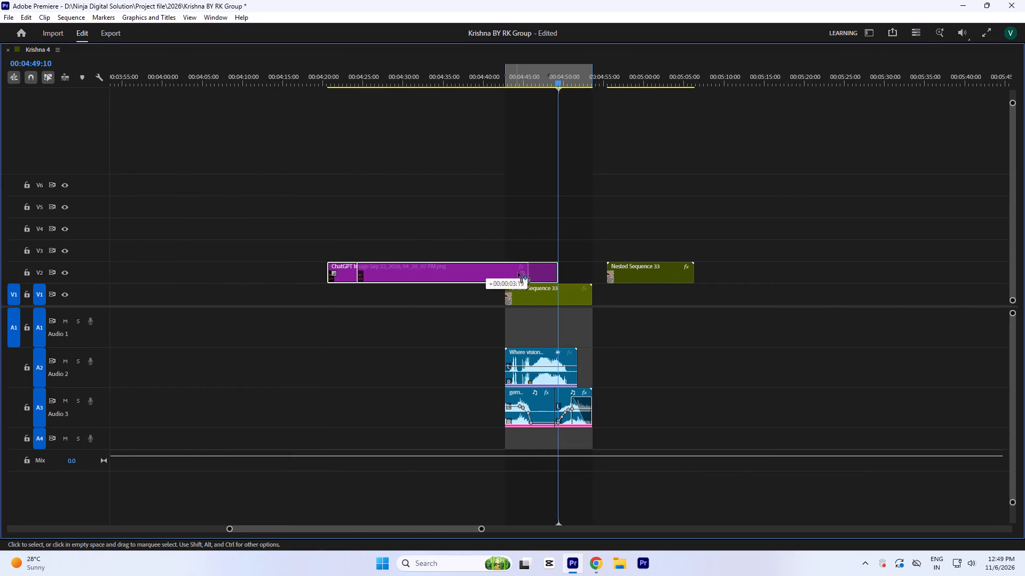
drag(518, 273, 550, 273)
Move the masked Nested Sequence 33 clip to V3 above the Krishna logo, aligned with the V1 clip.
drag(661, 274, 605, 246)
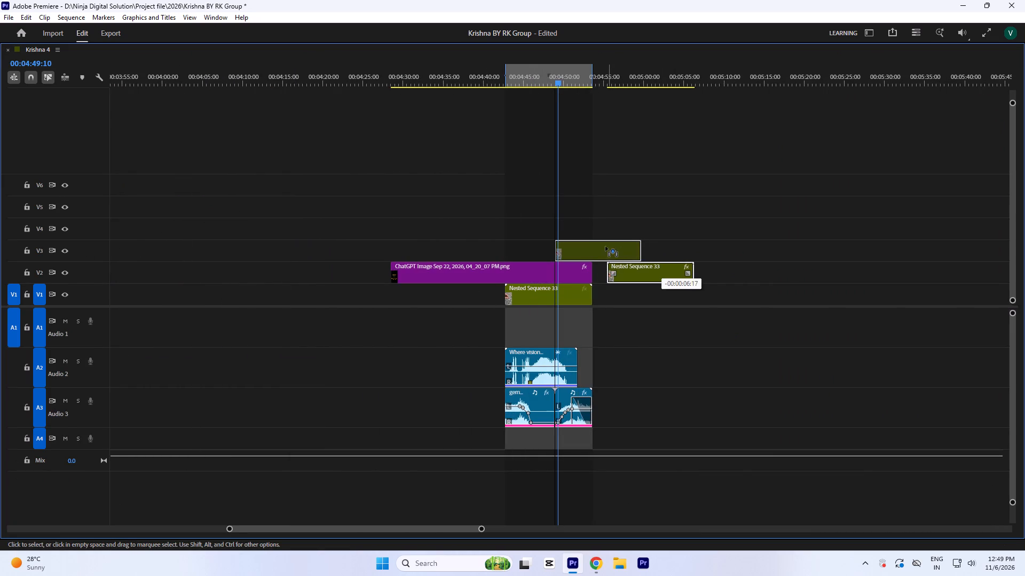
drag(605, 246, 604, 245)
text(`==)
key(minus)
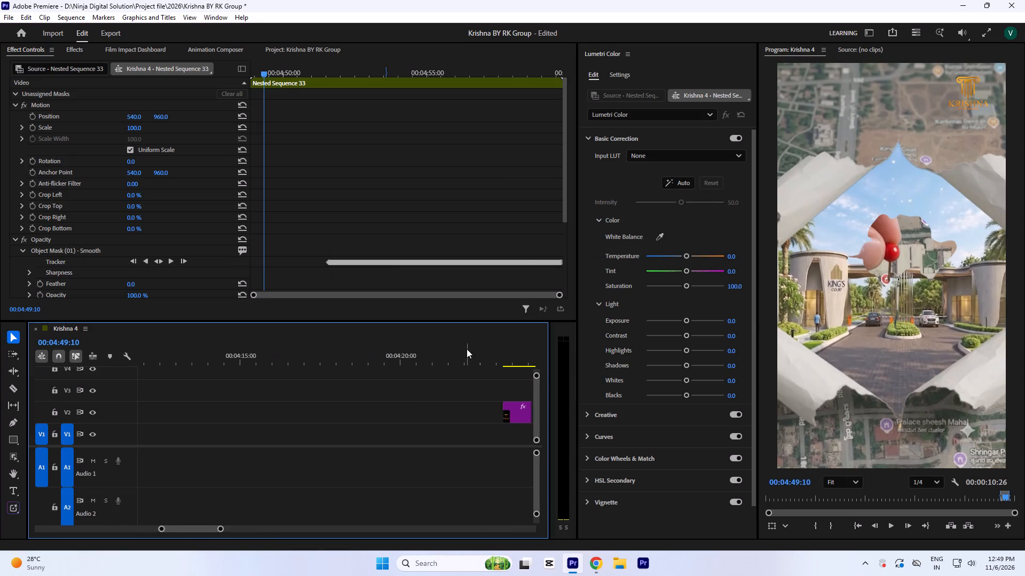
key(minus)
key(minus)
drag(482, 390, 461, 390)
key(equal)
key(equal)
key(equal)
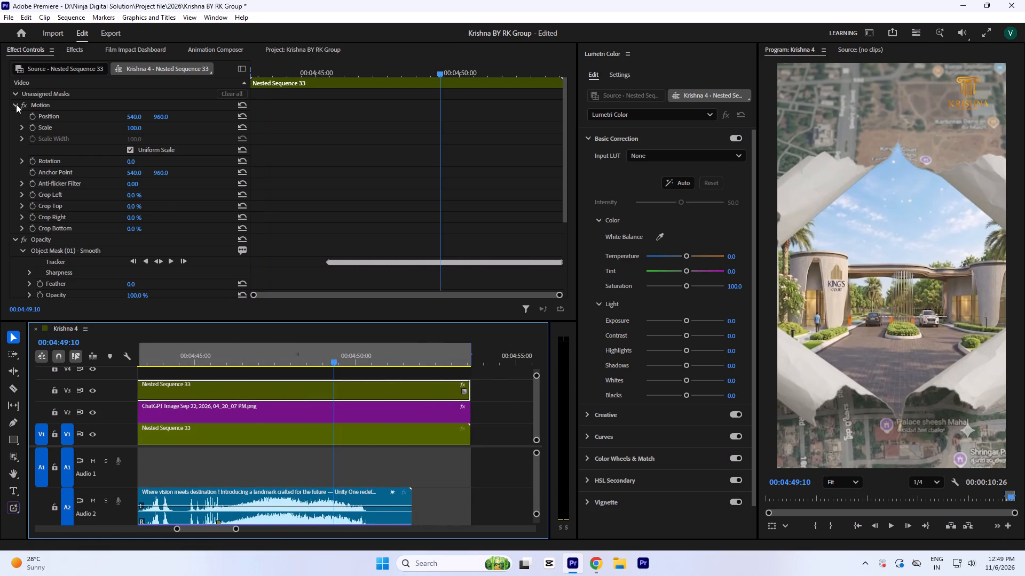
Remove the Krishna logo clip's Position keyframes and reset its Position to 540, 960 and its Scale to 100.
click(312, 410)
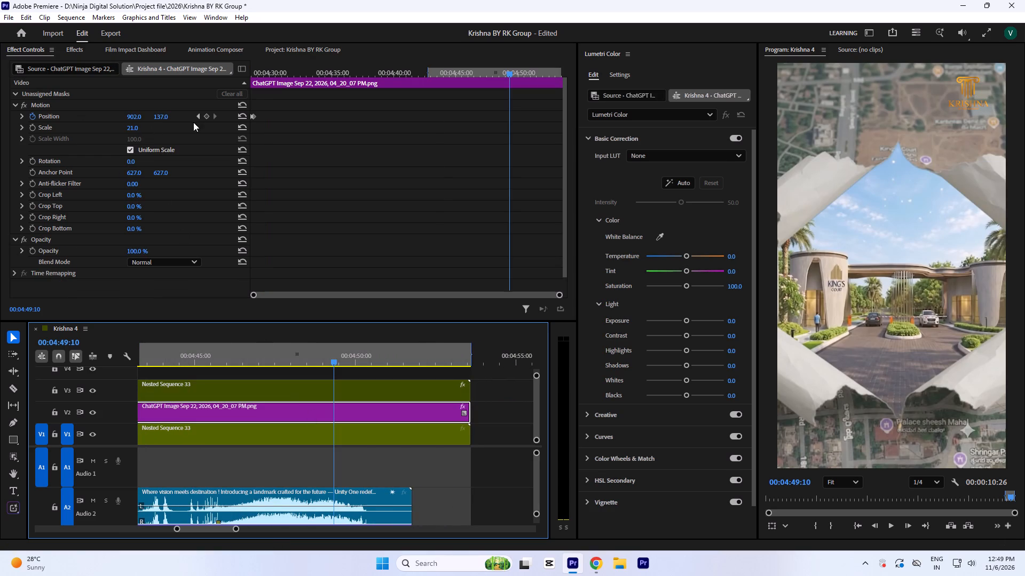
click(31, 114)
key(Return)
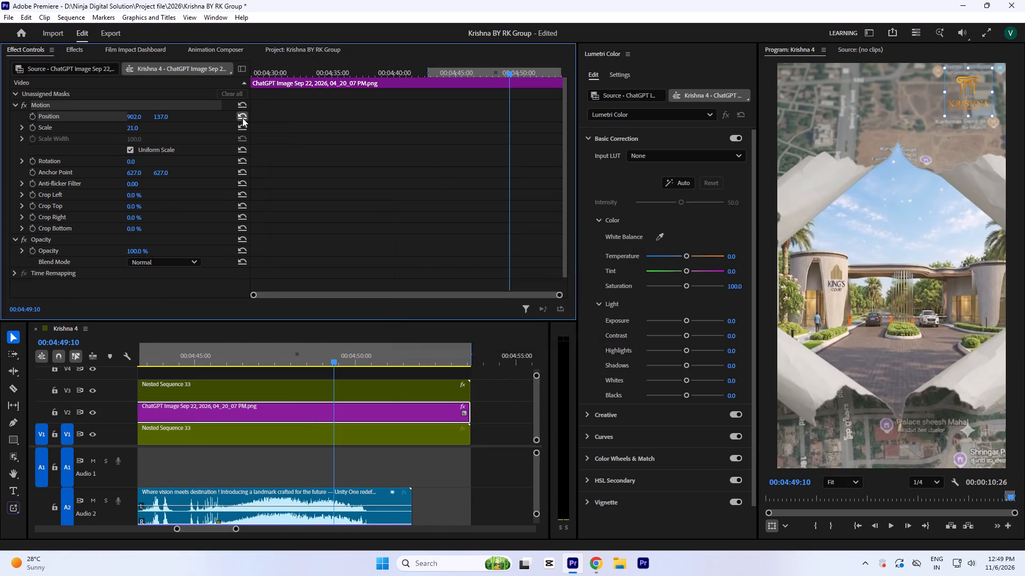
click(242, 118)
click(242, 125)
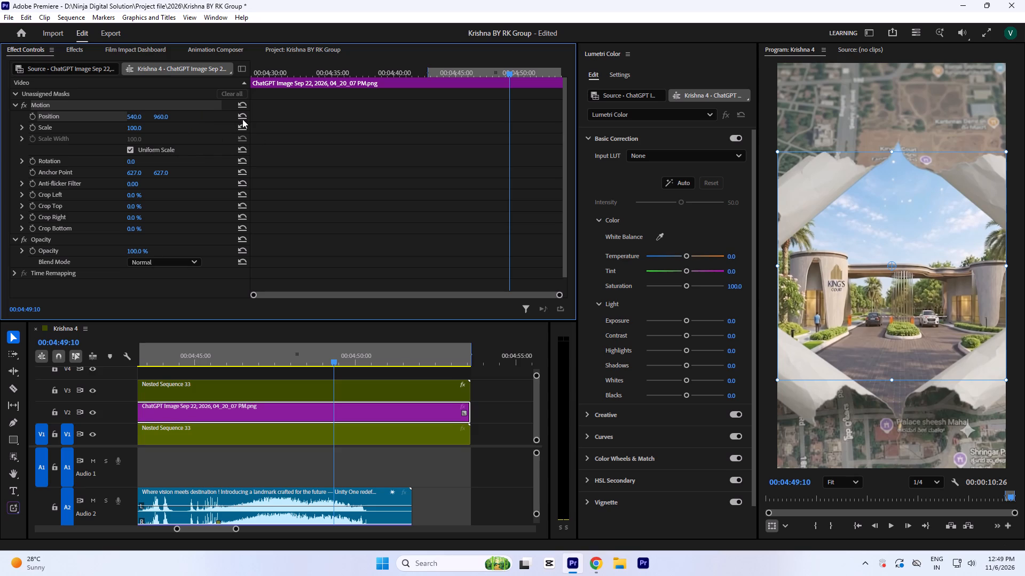
click(240, 110)
click(241, 121)
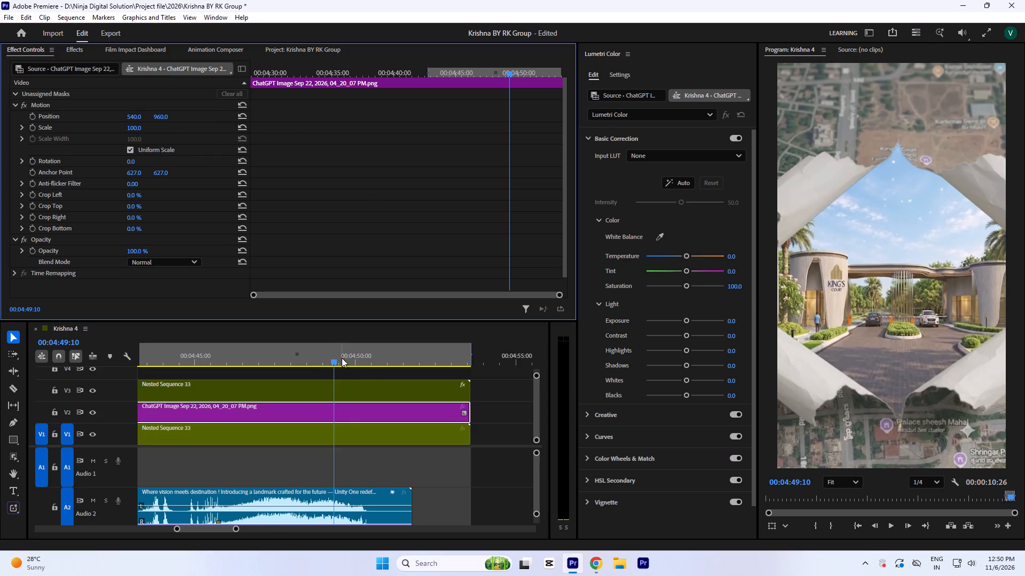
Invert the object mask on the V3 Nested Sequence 33 clip and preview the logo through the paper-tearing moment.
drag(351, 357, 374, 363)
drag(342, 355, 236, 389)
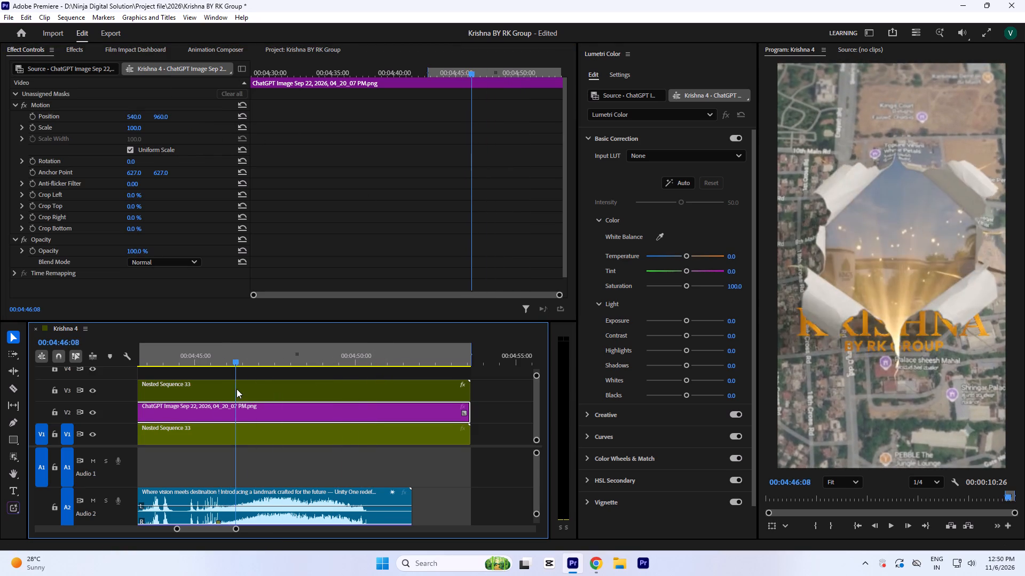
drag(236, 389, 217, 390)
key(minus)
key(minus)
drag(290, 360, 289, 362)
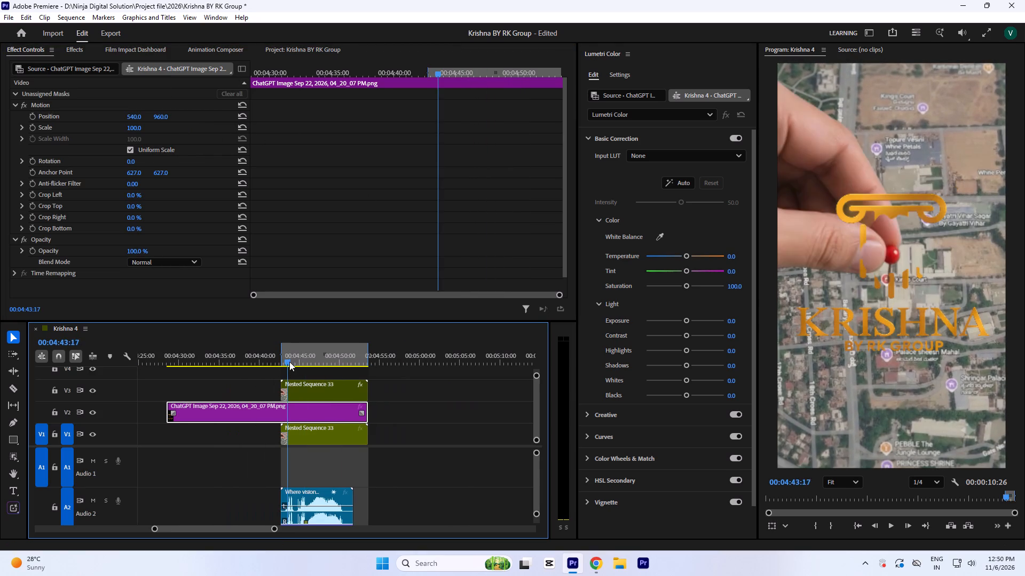
drag(289, 362, 309, 370)
click(310, 390)
scroll(68, 274, down, 3)
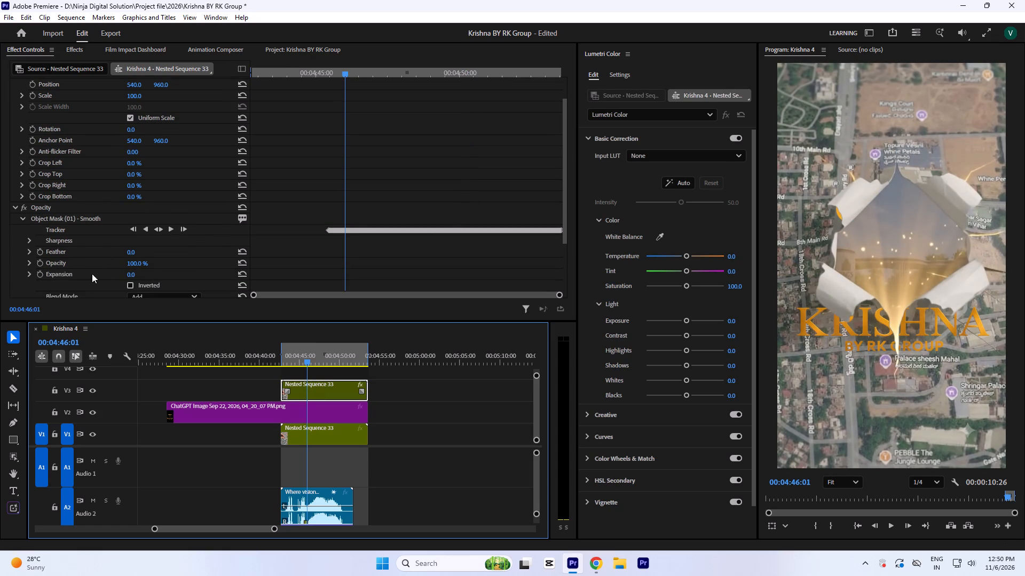
click(131, 284)
drag(309, 355, 296, 364)
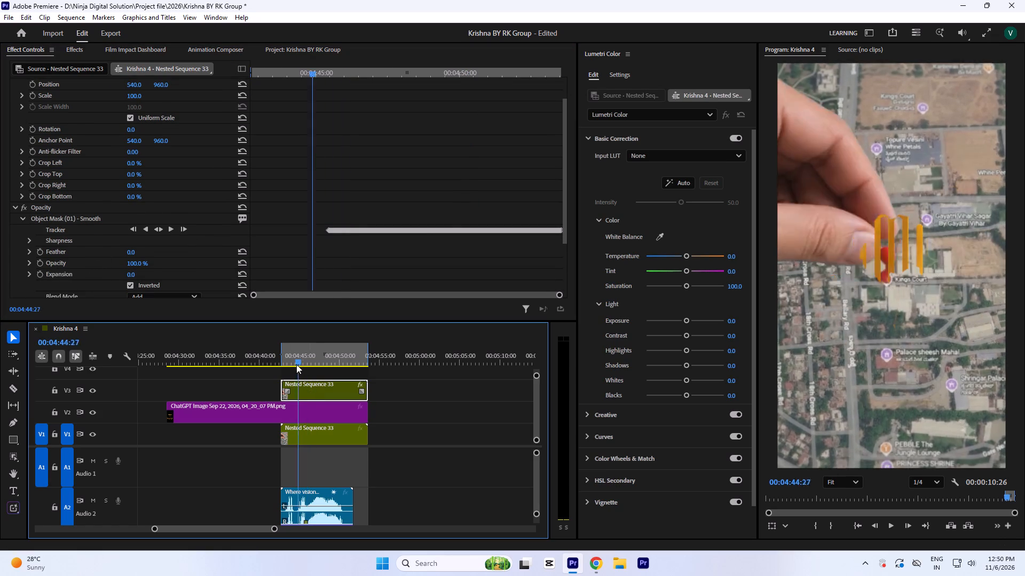
drag(296, 364, 282, 373)
key(space)
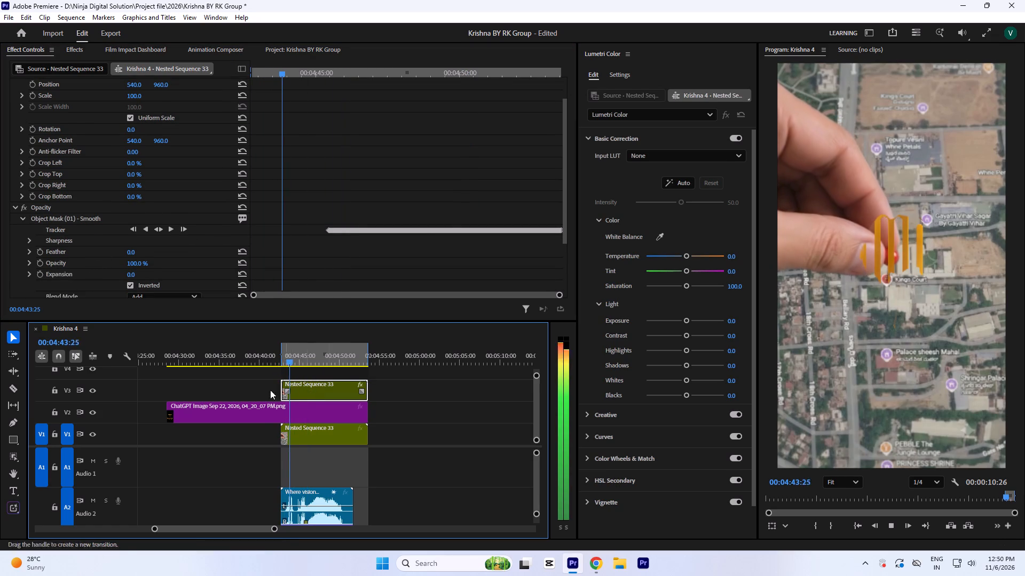
drag(297, 361, 310, 370)
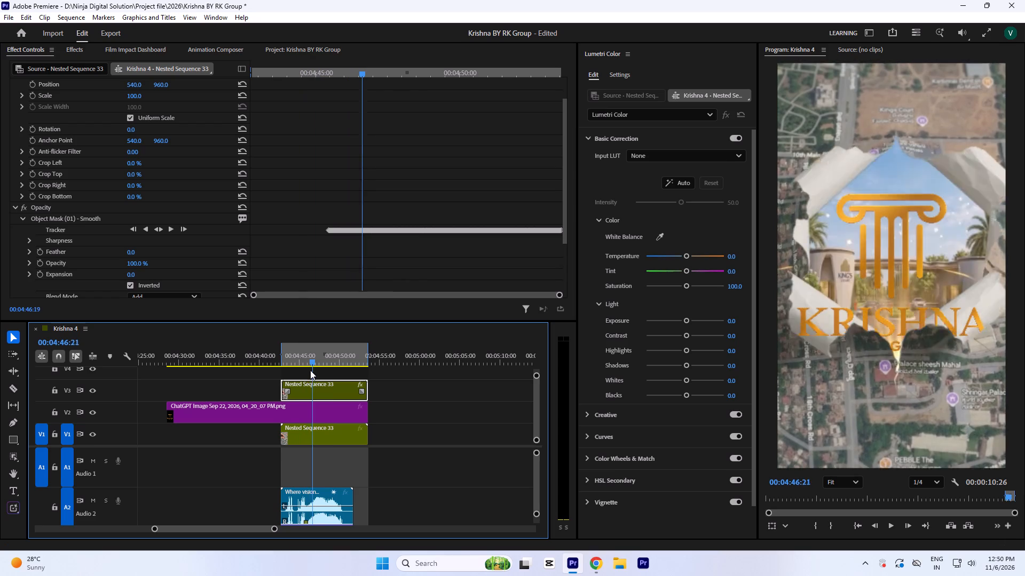
Trim the start of the Krishna logo clip on V2 to about 00:04:46, at the paper-tearing moment, and preview the ending.
drag(310, 370, 310, 377)
click(292, 410)
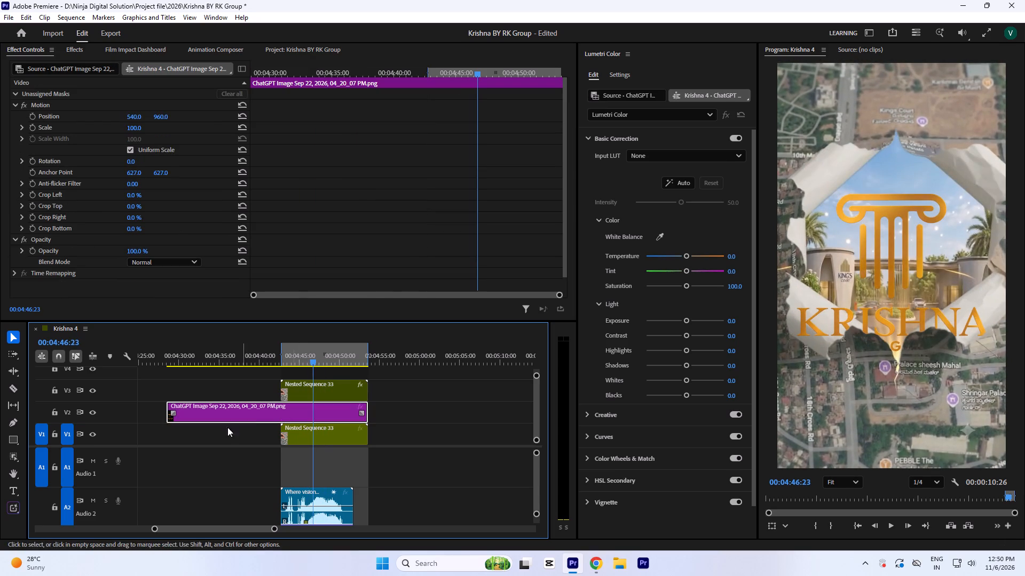
drag(165, 419, 307, 417)
drag(315, 350, 310, 355)
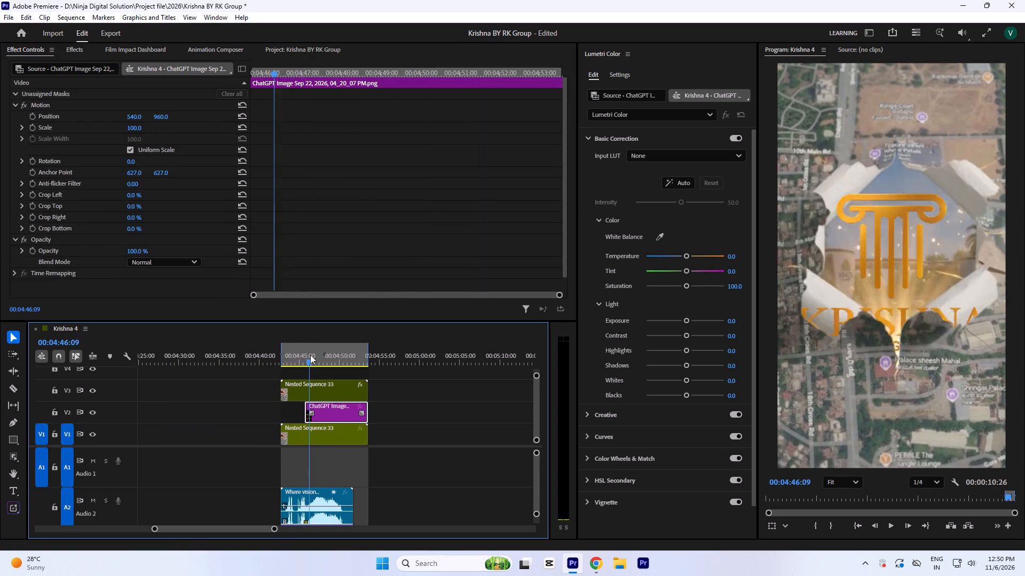
drag(310, 355, 308, 362)
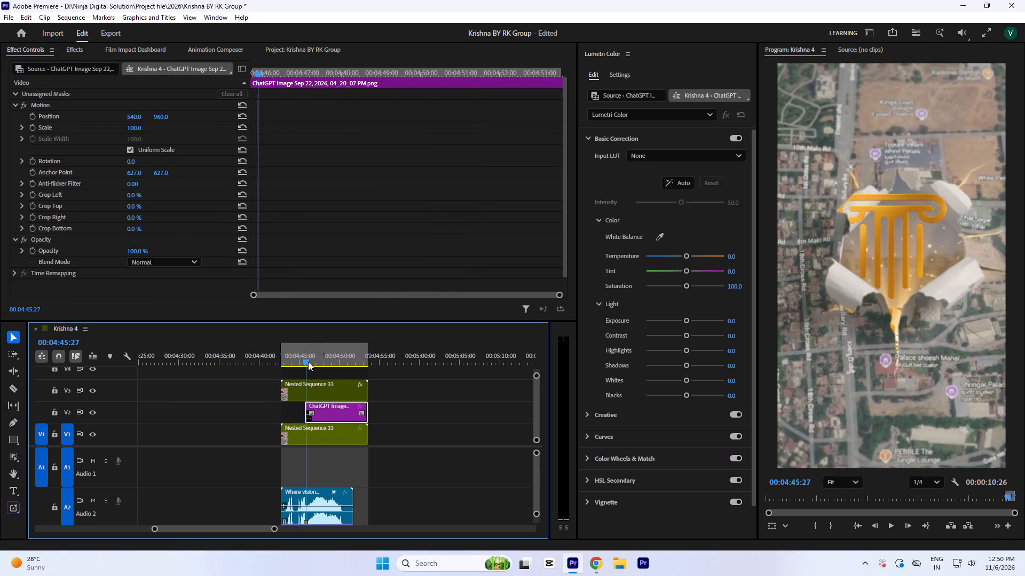
drag(308, 362, 336, 388)
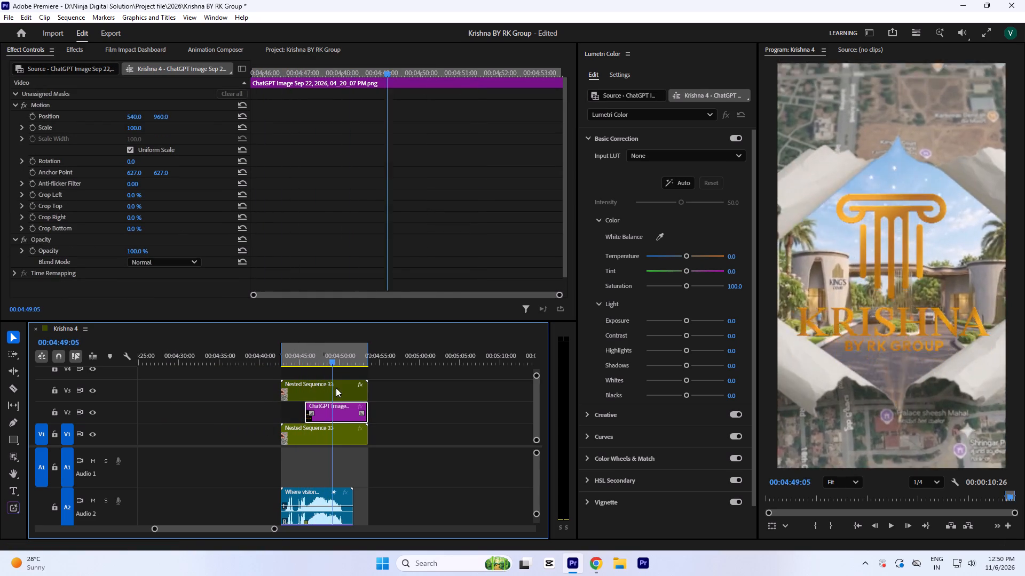
drag(336, 388, 358, 404)
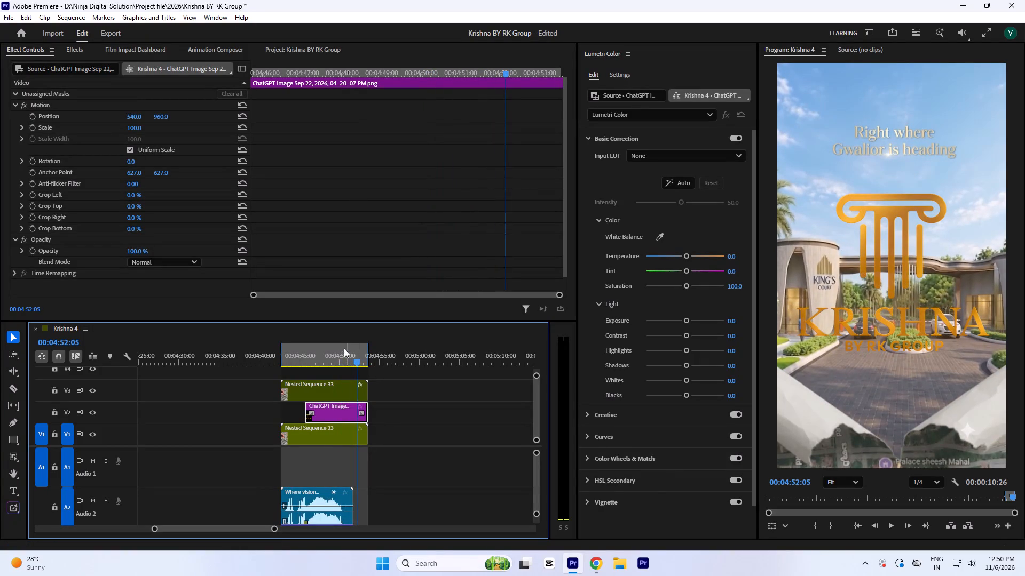
drag(350, 352, 338, 377)
key(space)
key(space)
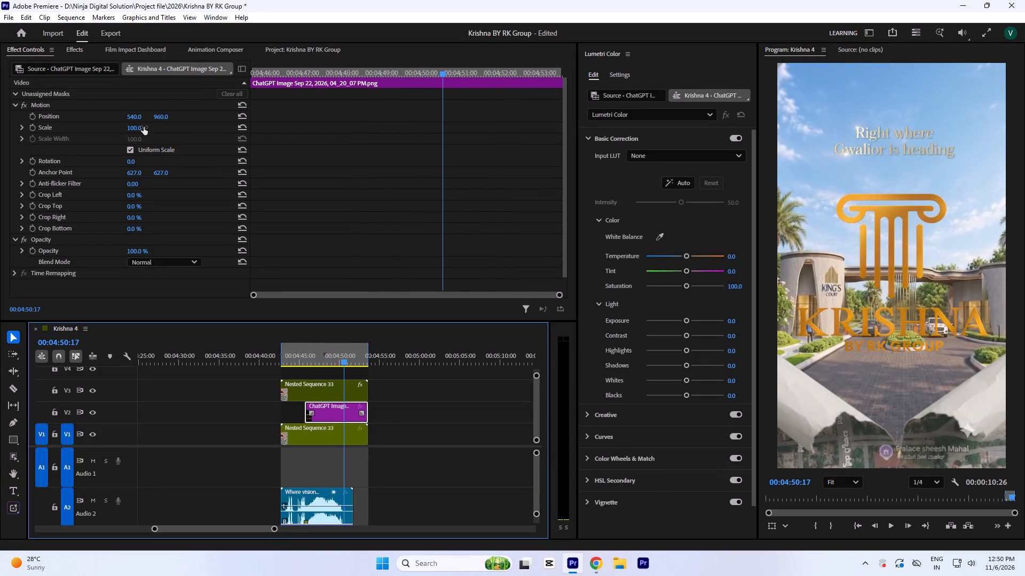
Shrink the Krishna logo to Scale 38 and reposition it to 749, 683 below the caption.
drag(134, 126, 133, 153)
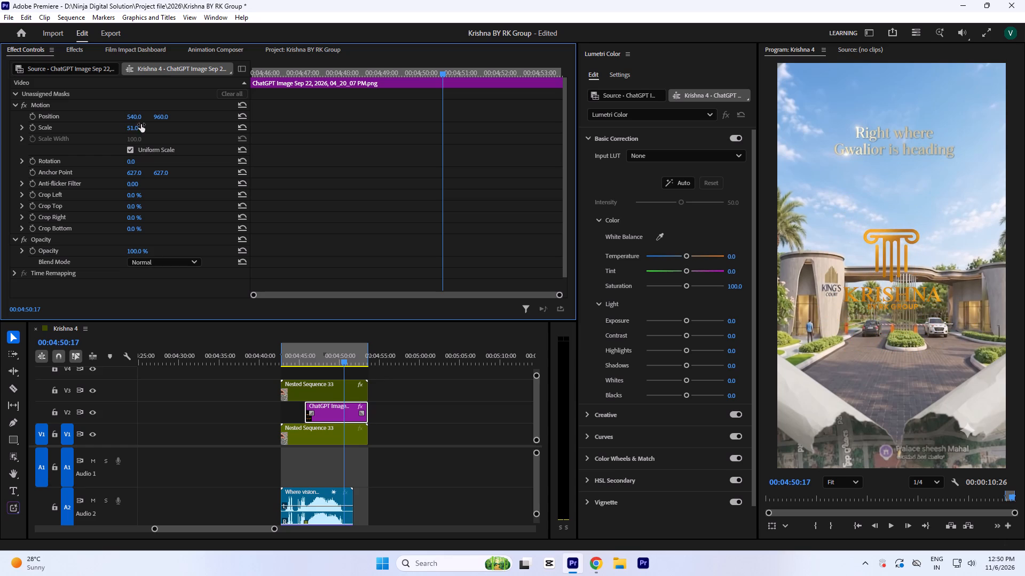
drag(133, 118, 180, 22)
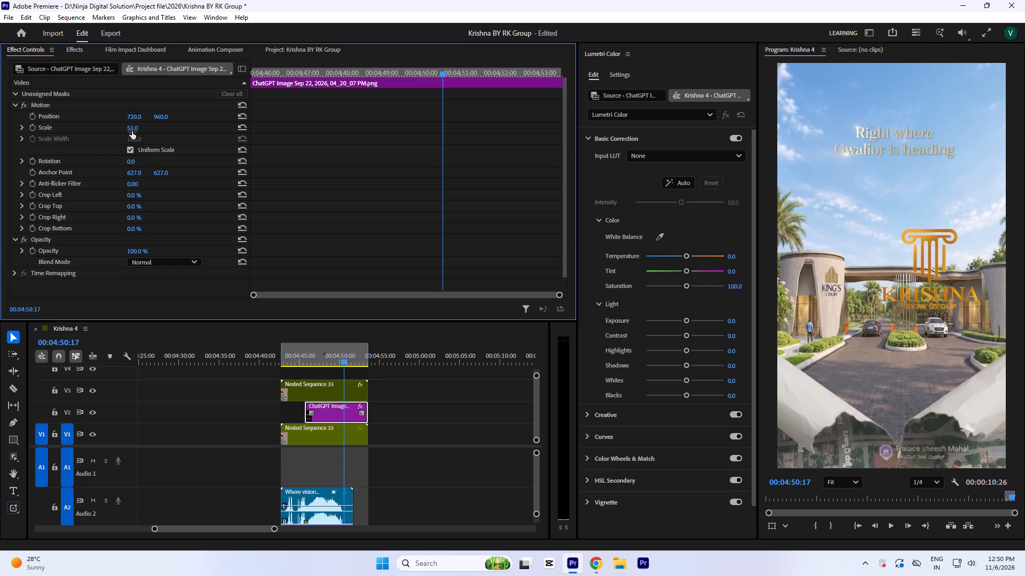
drag(132, 129, 131, 145)
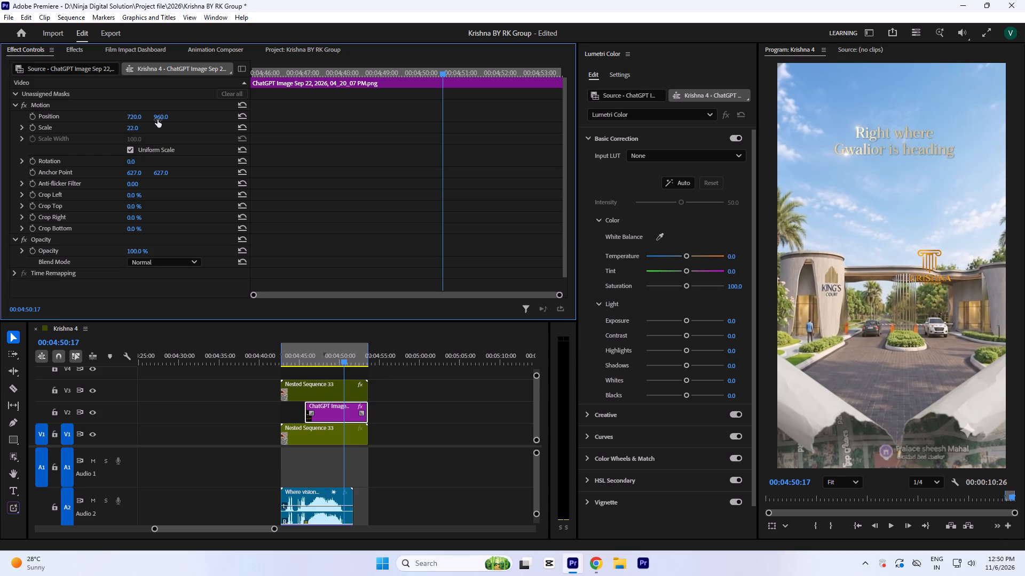
drag(159, 116, 172, 264)
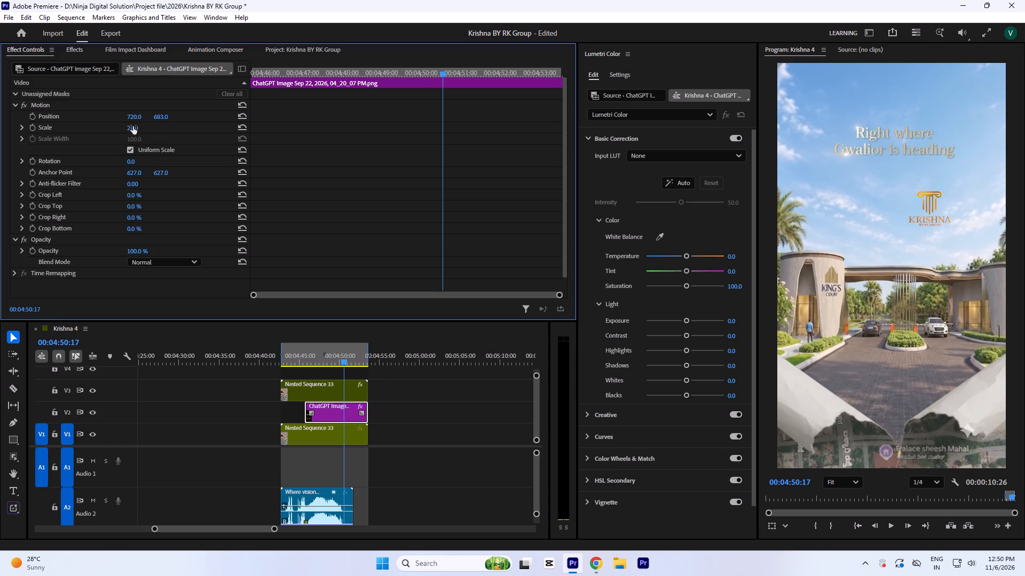
drag(132, 126, 133, 118)
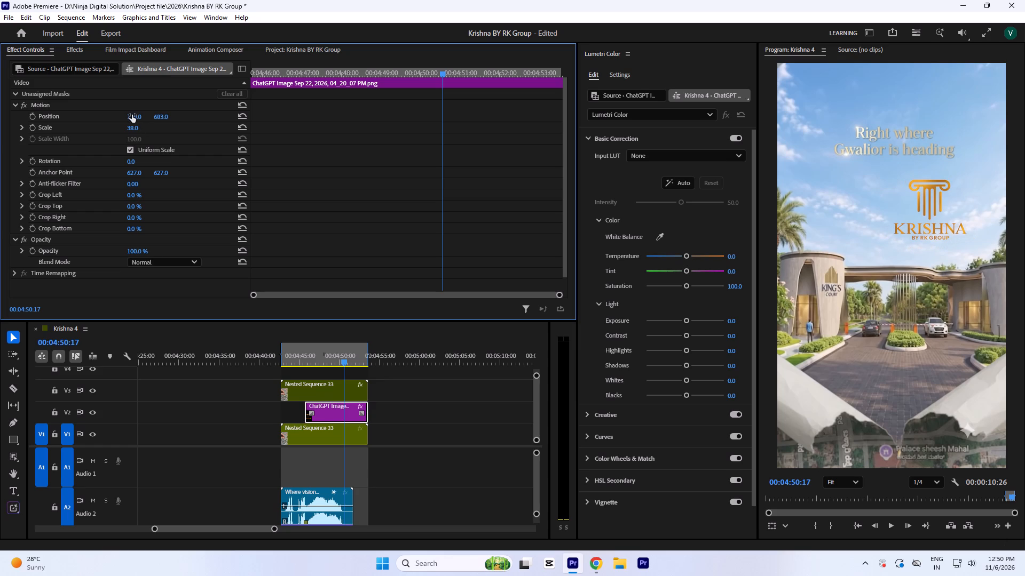
drag(132, 115, 134, 98)
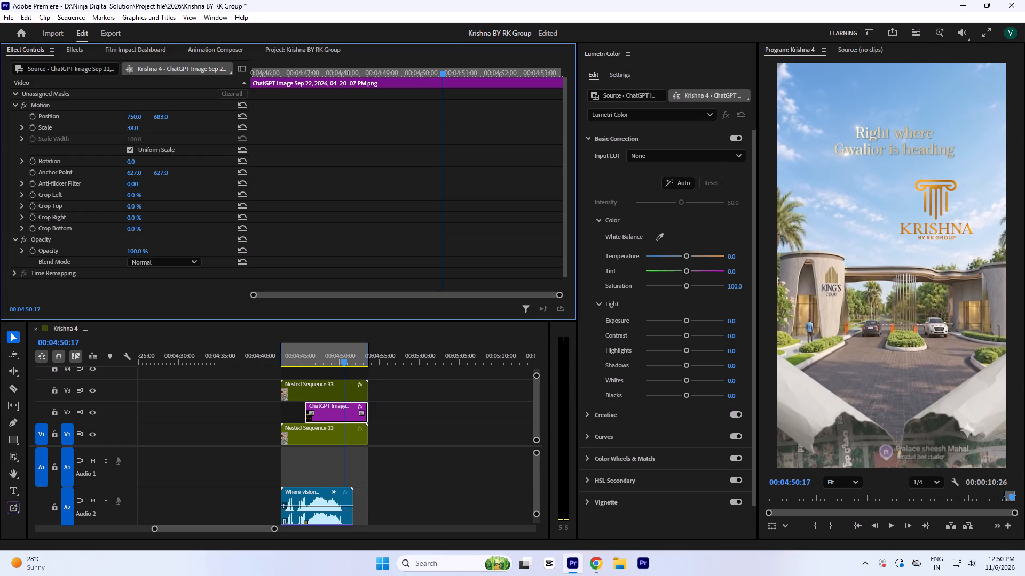
drag(134, 98, 135, 99)
Move the masked Nested Sequence 33 clip from V3 up to V4, keeping its timing.
click(332, 355)
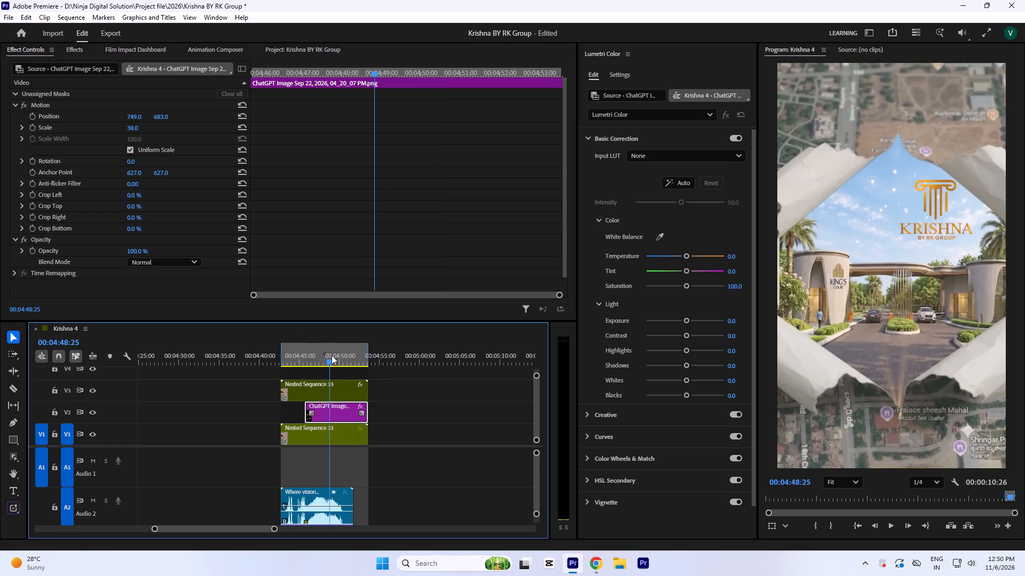
text(`=)
drag(521, 255, 518, 237)
Place the King's Court Luxury Emblem clip from V1 onto V3, with its start and end matching the Krishna logo clip on V2.
key(minus)
key(minus)
key(minus)
drag(148, 301, 573, 254)
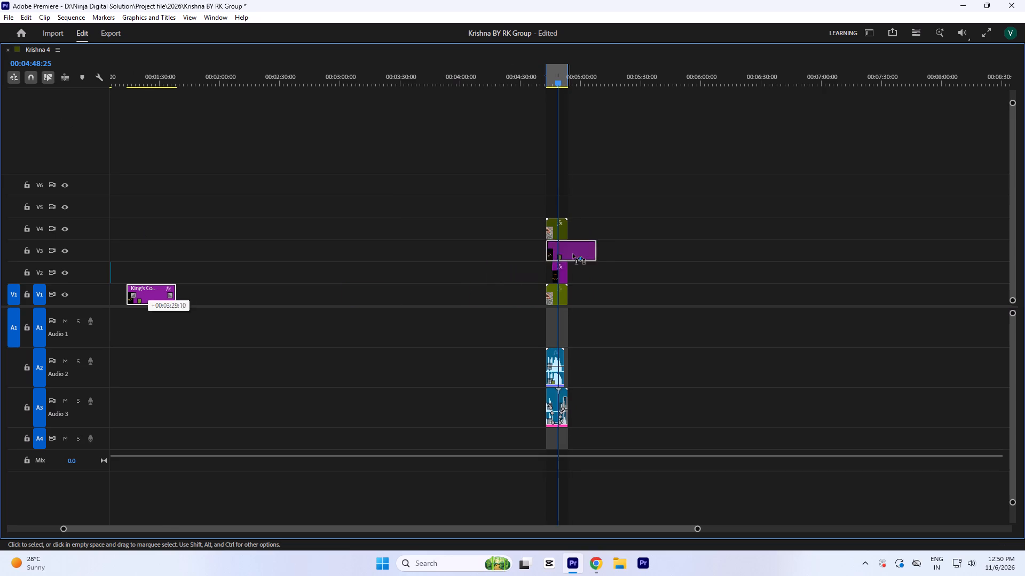
drag(573, 254, 578, 251)
key(equal)
key(equal)
key(equal)
drag(574, 246, 545, 249)
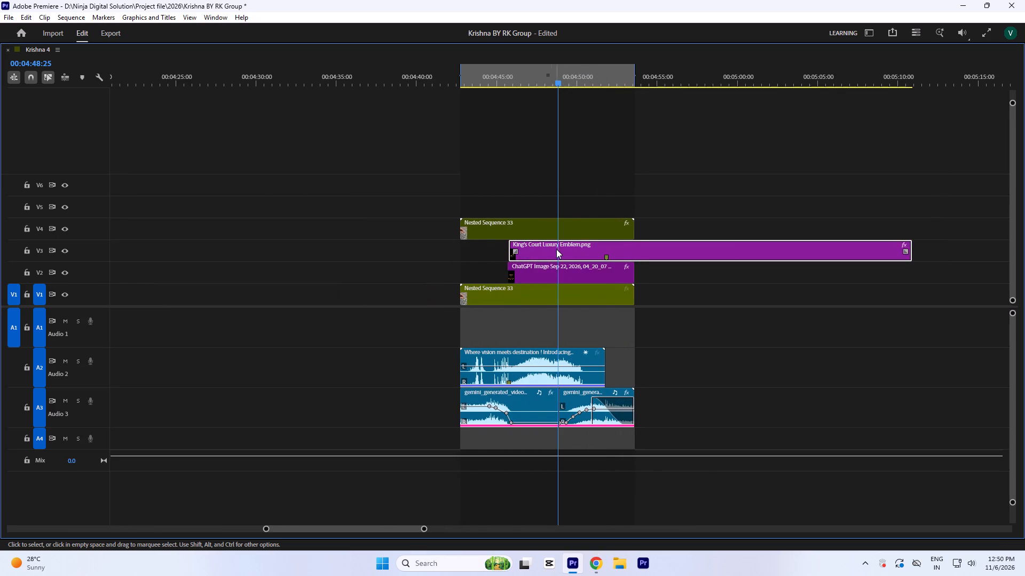
key(equal)
click(529, 250)
key(minus)
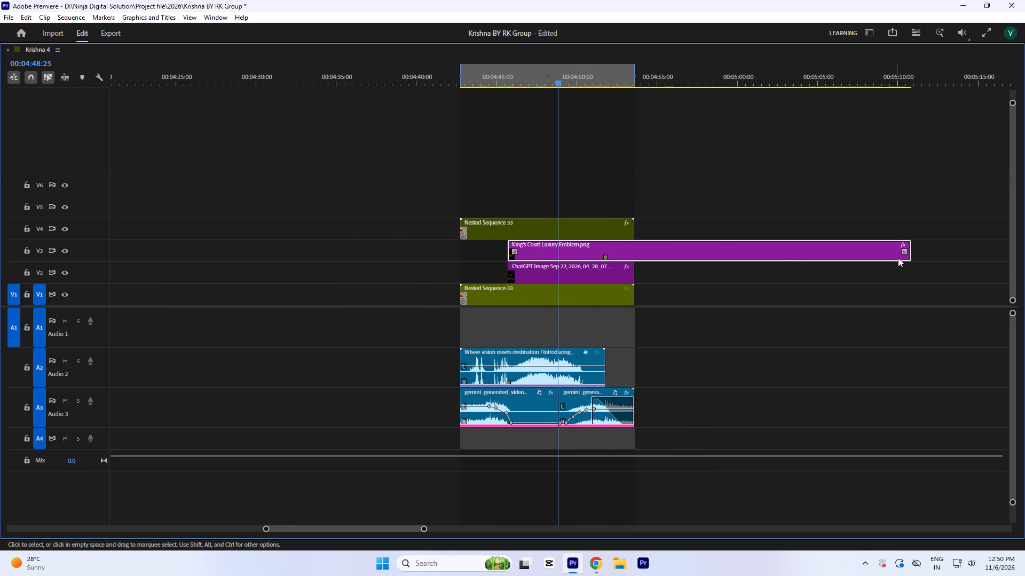
drag(918, 253, 642, 239)
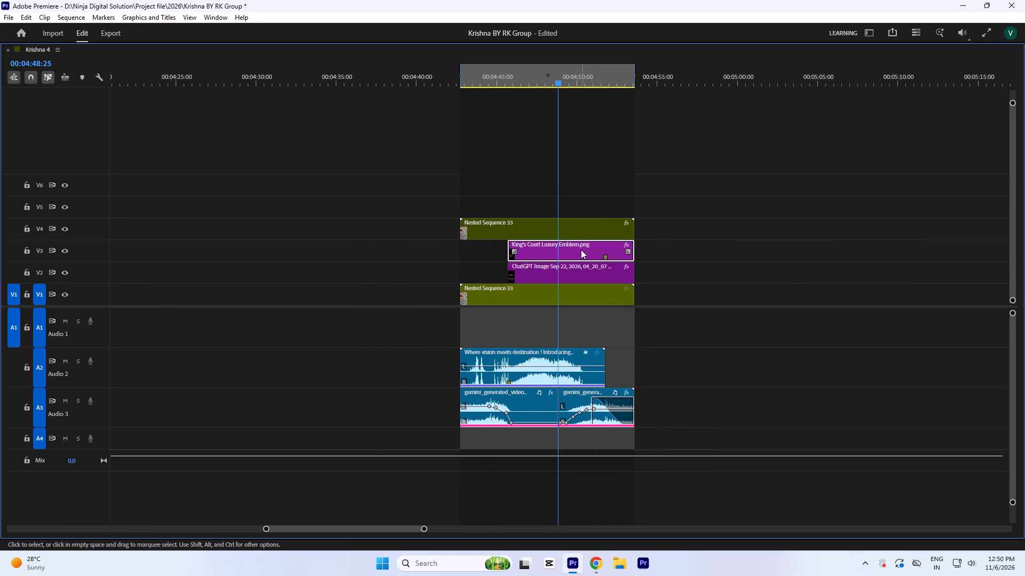
key(grave)
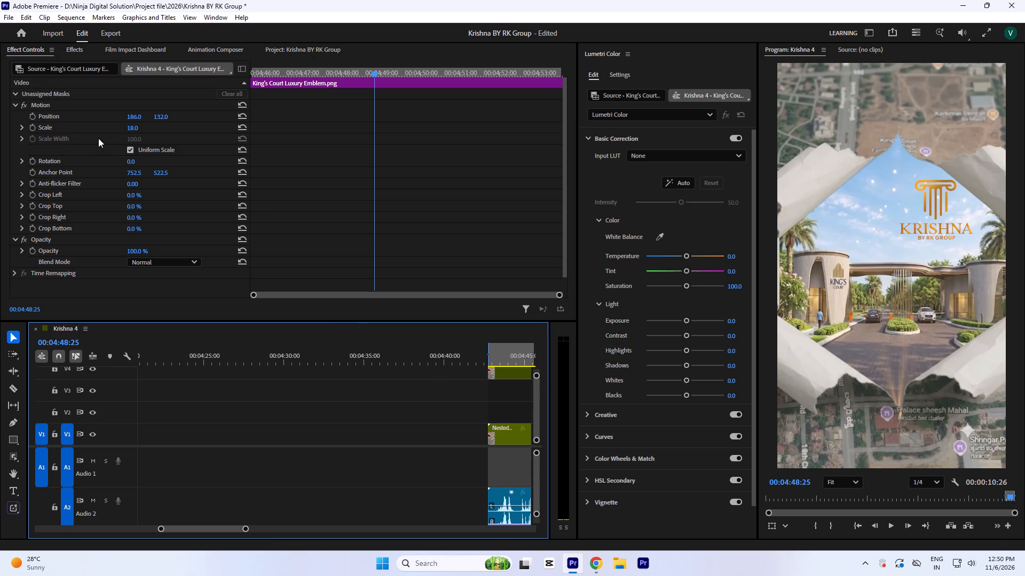
Reset the King's Court emblem's Position to 540, 960 and reduce its Scale to 31.
click(245, 116)
click(244, 128)
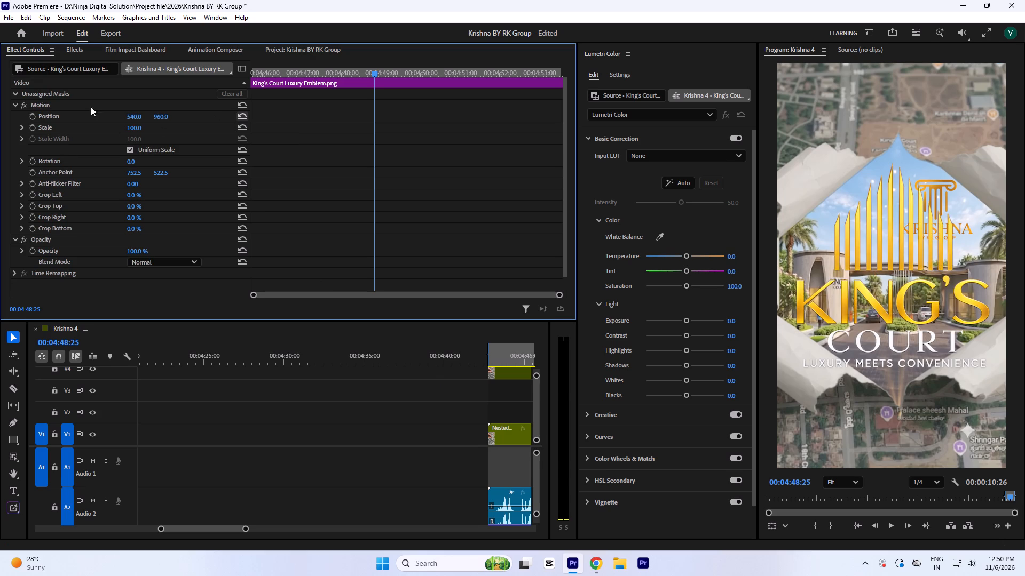
drag(133, 128, 131, 155)
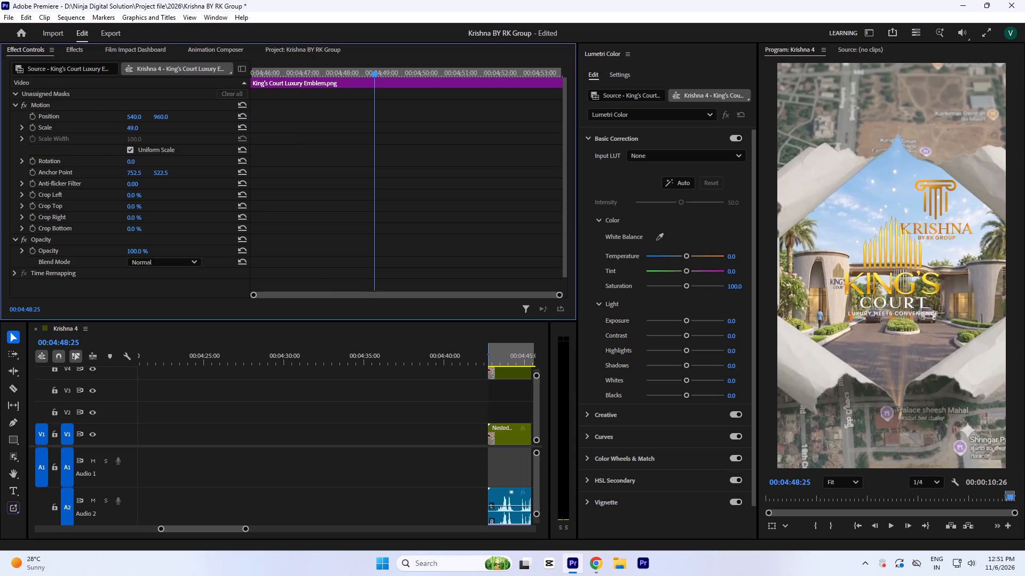
drag(131, 155, 131, 165)
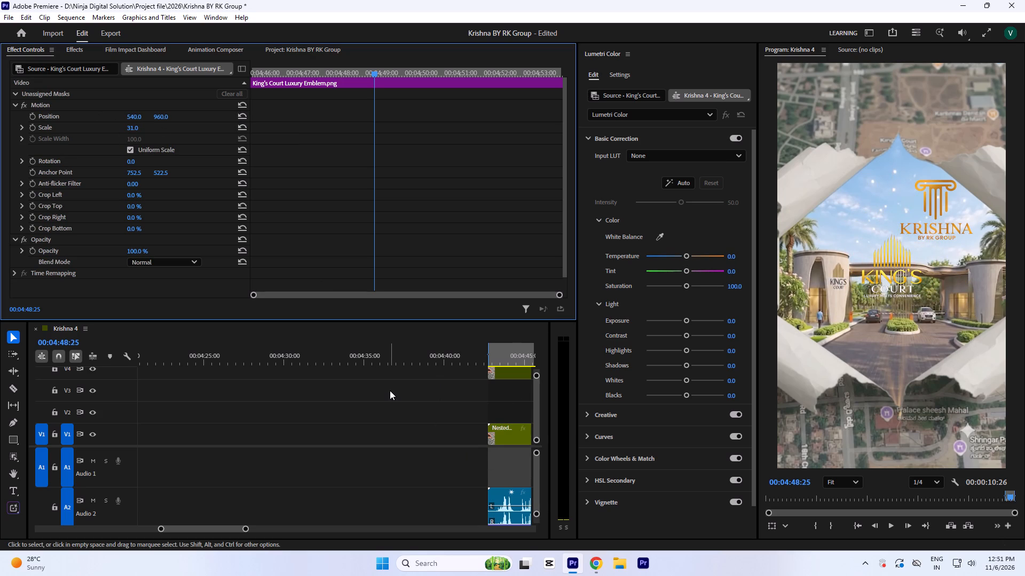
Preview both logos against the caption and the opened paper around 00:04:50.
key(minus)
click(354, 390)
key(minus)
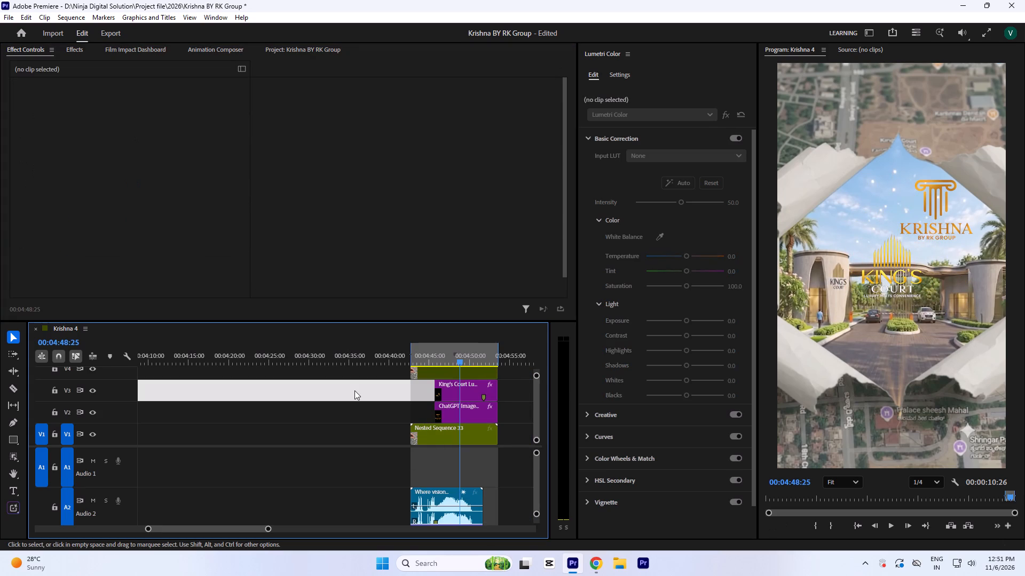
drag(476, 359, 485, 368)
drag(483, 358, 474, 365)
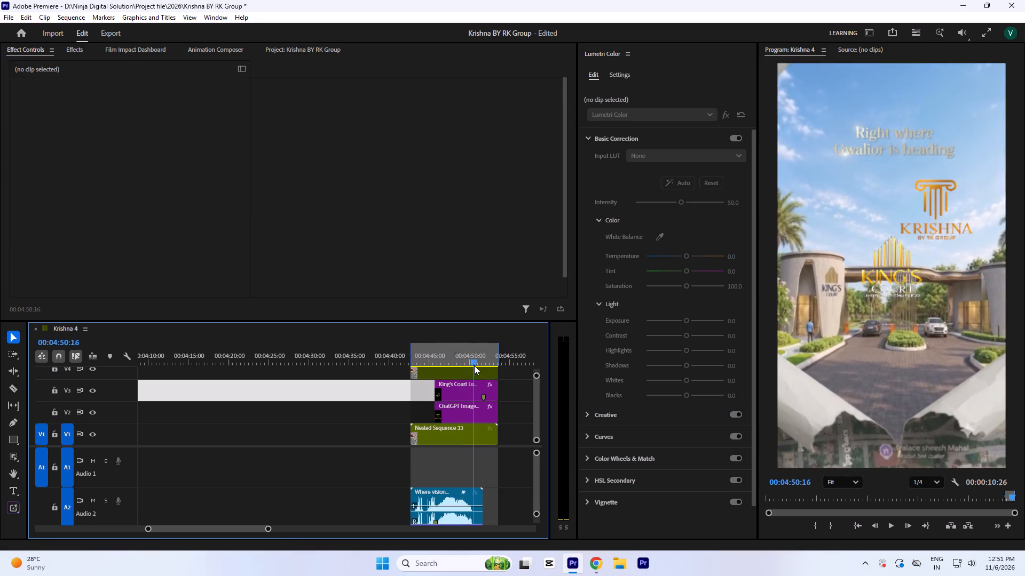
drag(474, 365, 476, 373)
drag(474, 357, 471, 363)
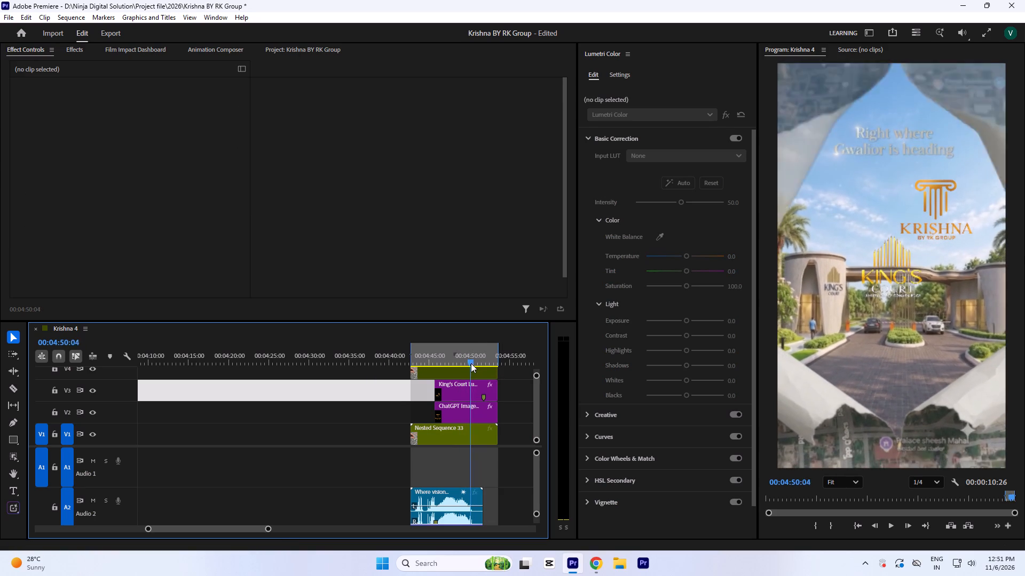
drag(471, 363, 477, 368)
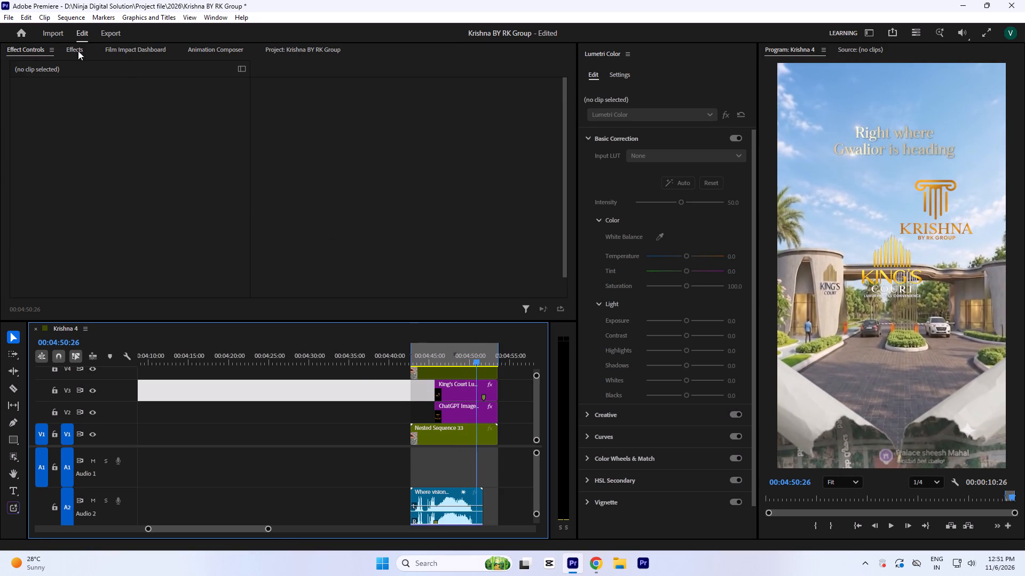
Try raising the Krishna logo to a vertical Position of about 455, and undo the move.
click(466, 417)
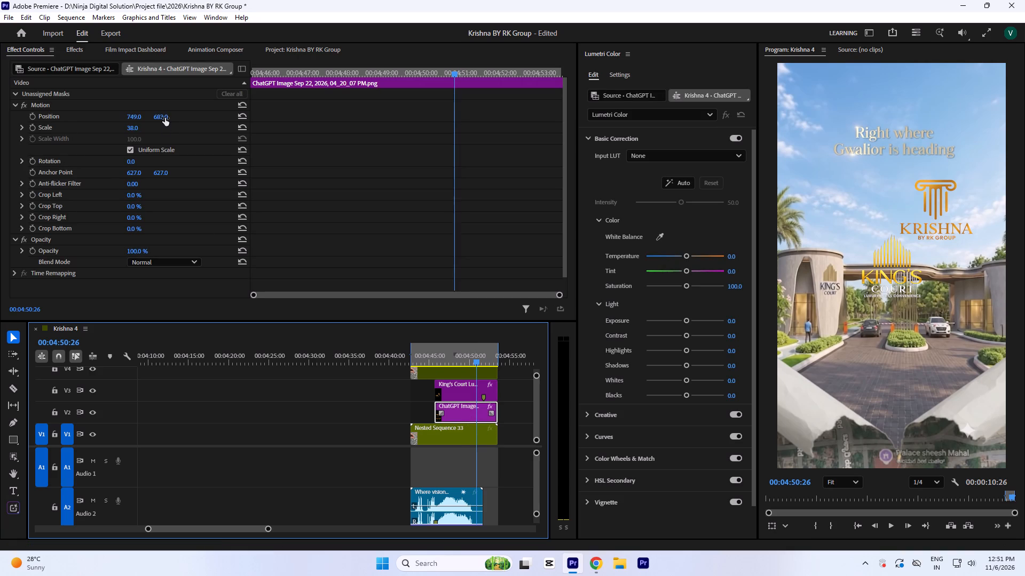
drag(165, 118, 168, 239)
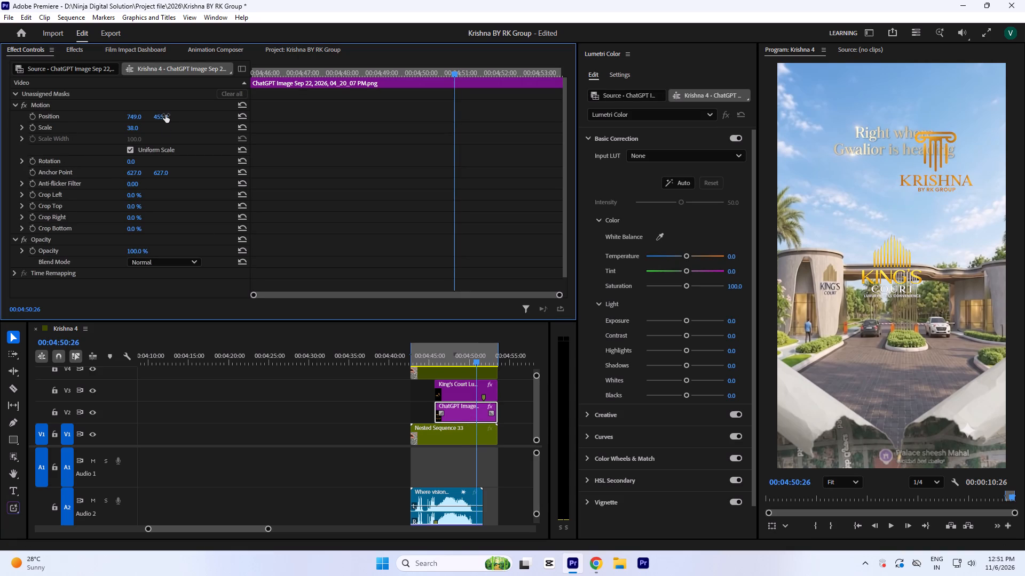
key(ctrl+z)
Place the King's Court emblem beside the Krishna logo at Position 307, 655 with Scale 34.
click(475, 390)
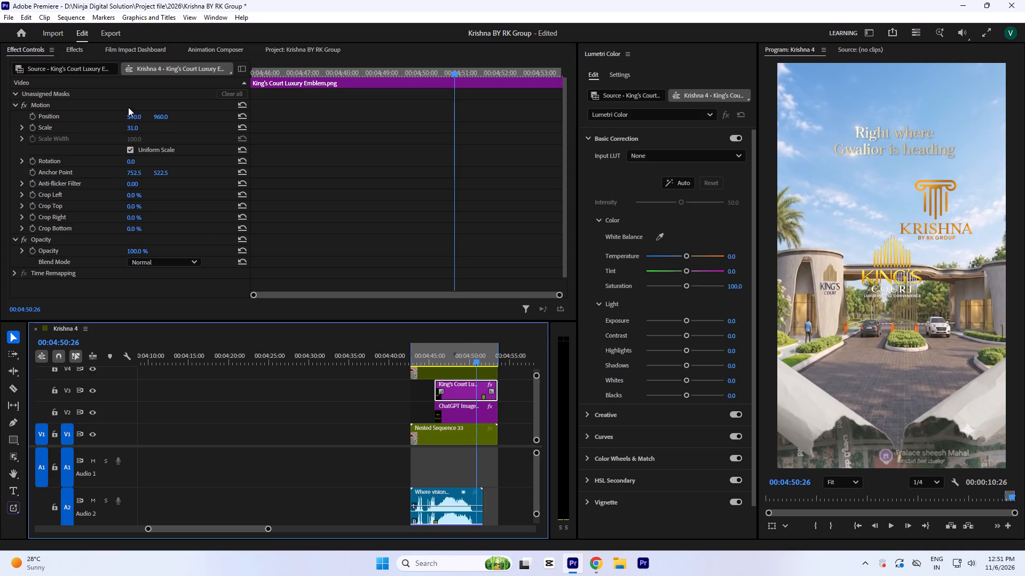
drag(164, 115, 153, 259)
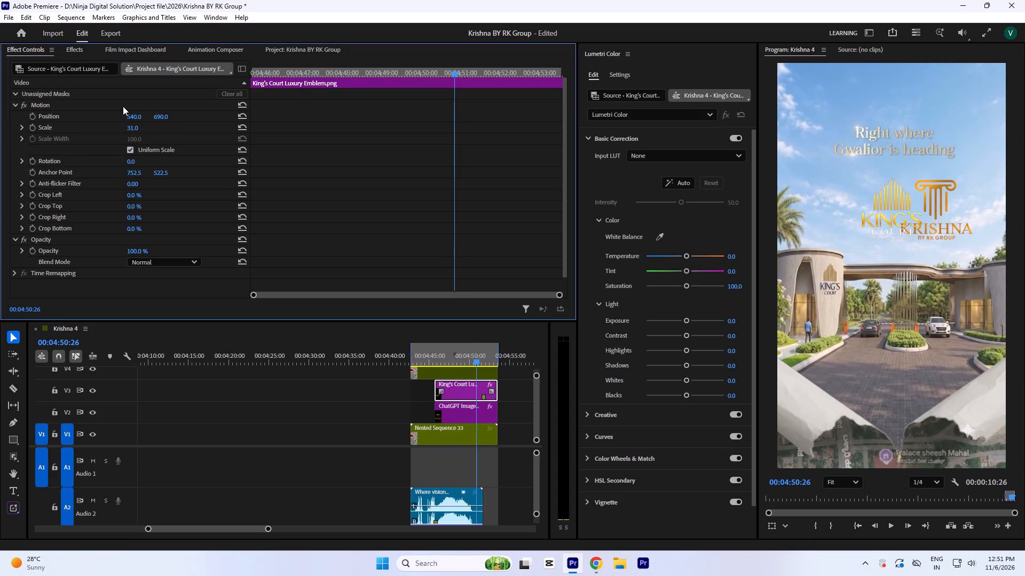
drag(131, 118, 13, 226)
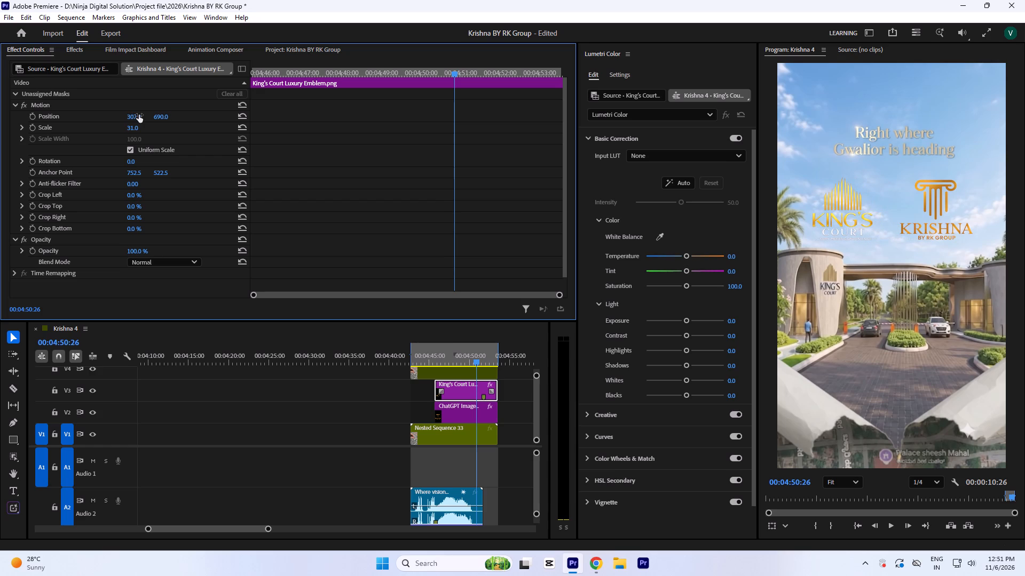
click(129, 128)
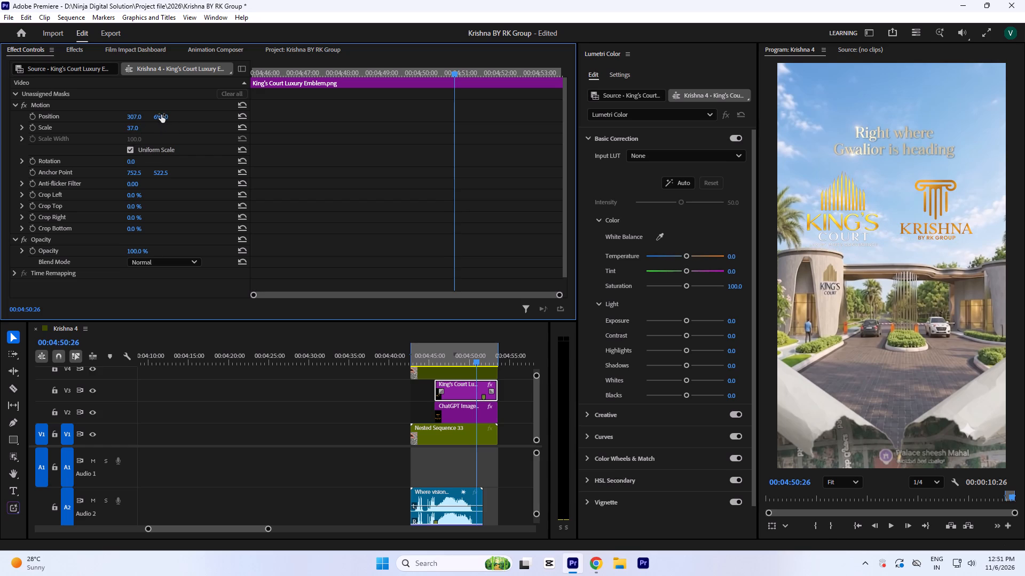
drag(161, 115, 163, 133)
click(136, 130)
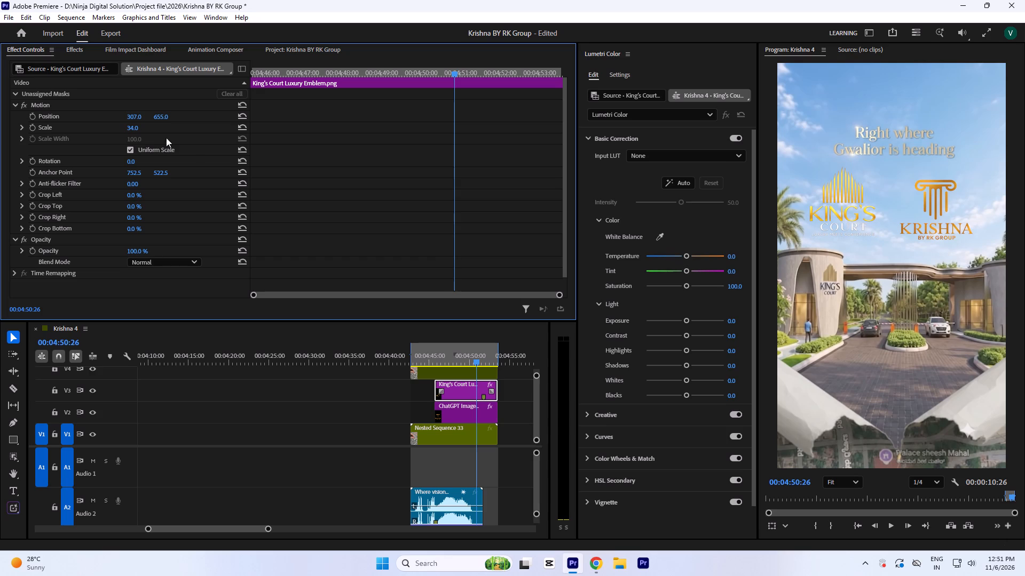
Apply the Drop Shadow video effect to both the King's Court emblem and Krishna logo clips.
drag(390, 387, 446, 413)
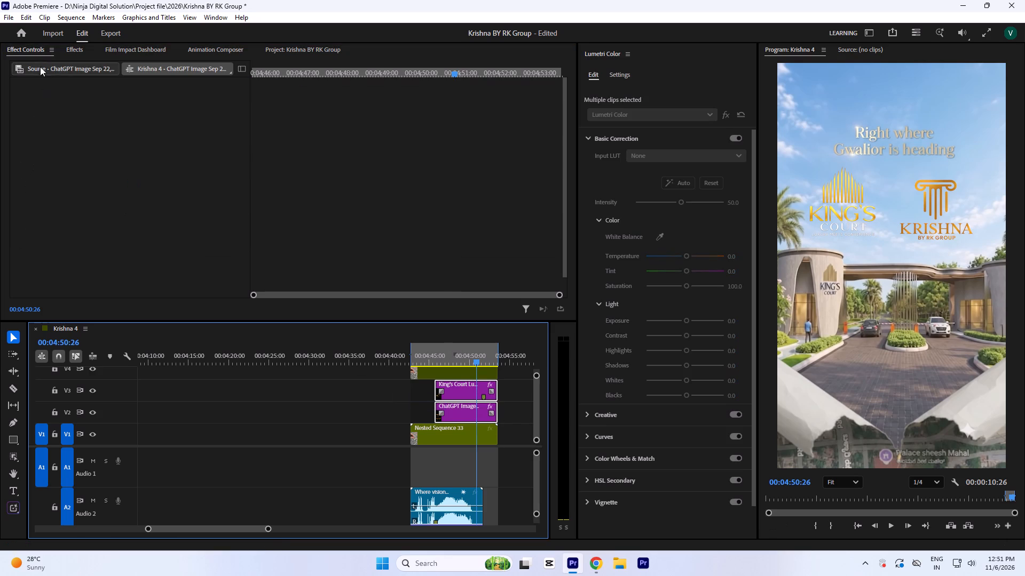
click(75, 53)
click(56, 70)
text(drop shad)
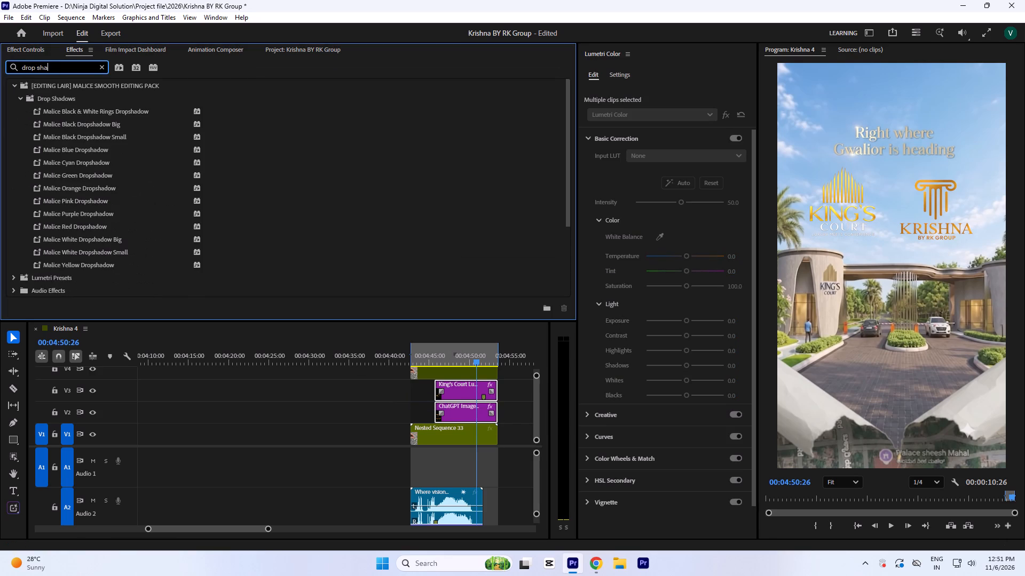
scroll(132, 213, up, 4)
scroll(132, 213, down, 10)
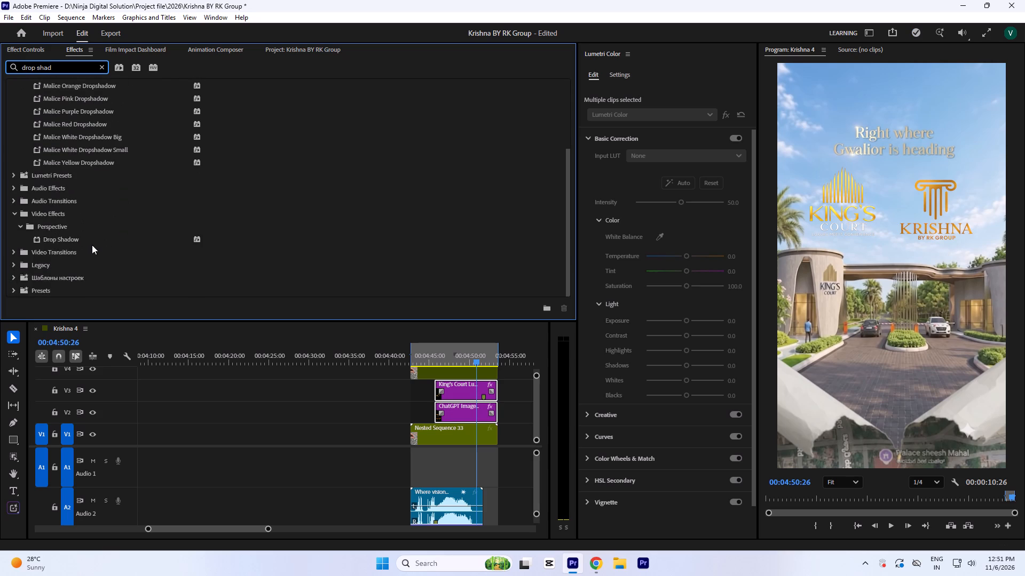
double_click(82, 239)
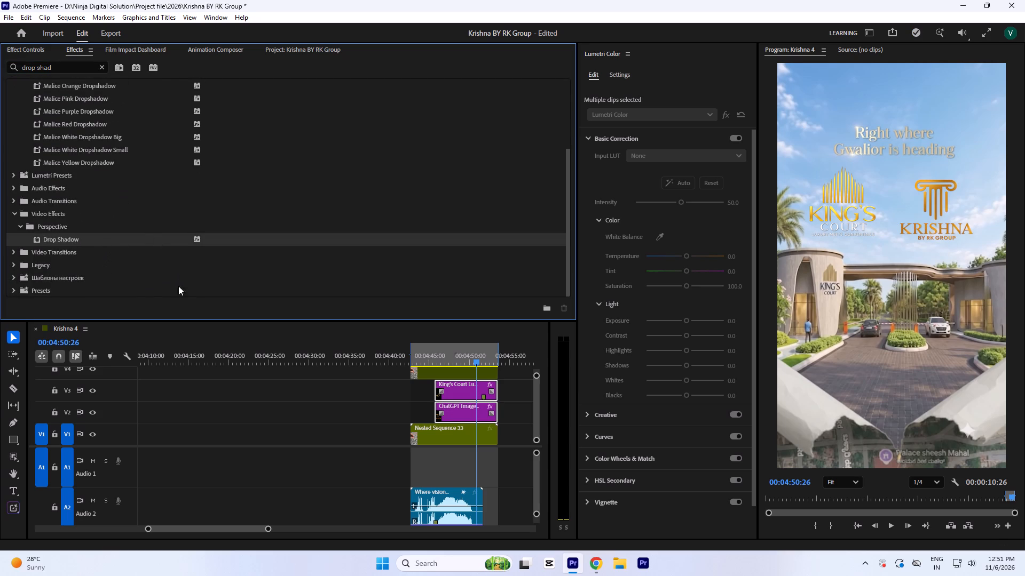
double_click(82, 241)
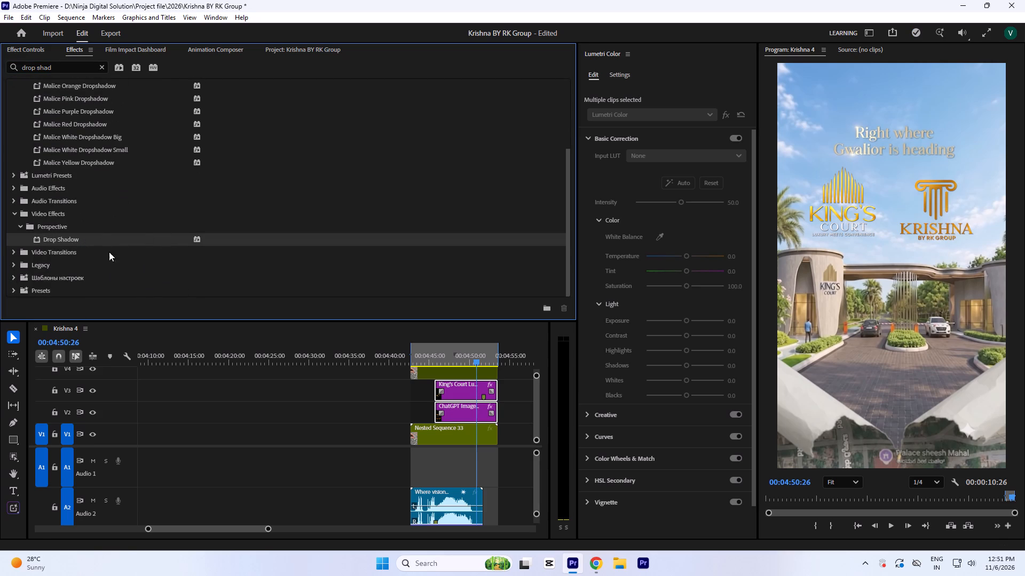
click(301, 438)
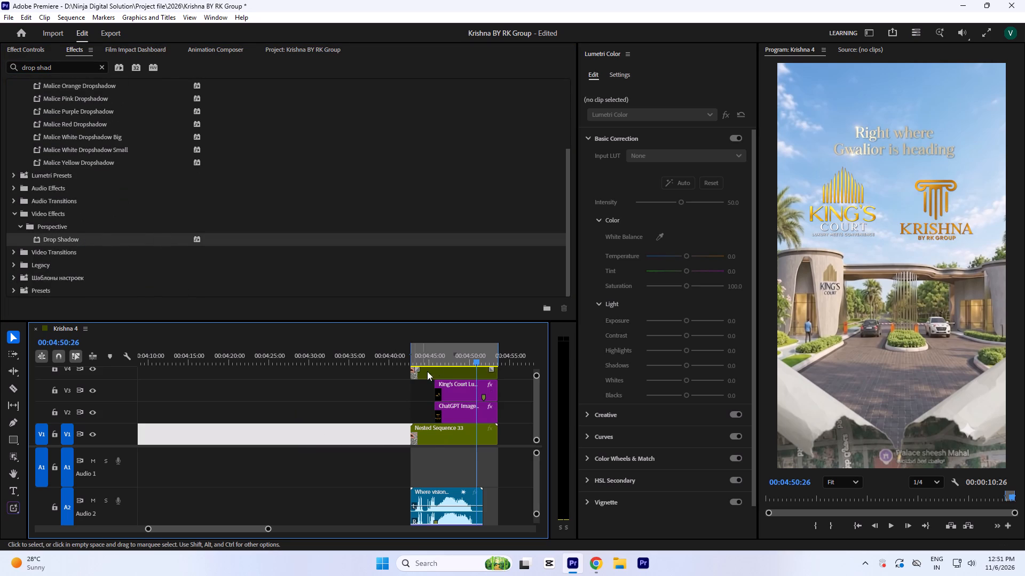
click(437, 351)
key(space)
text(b)
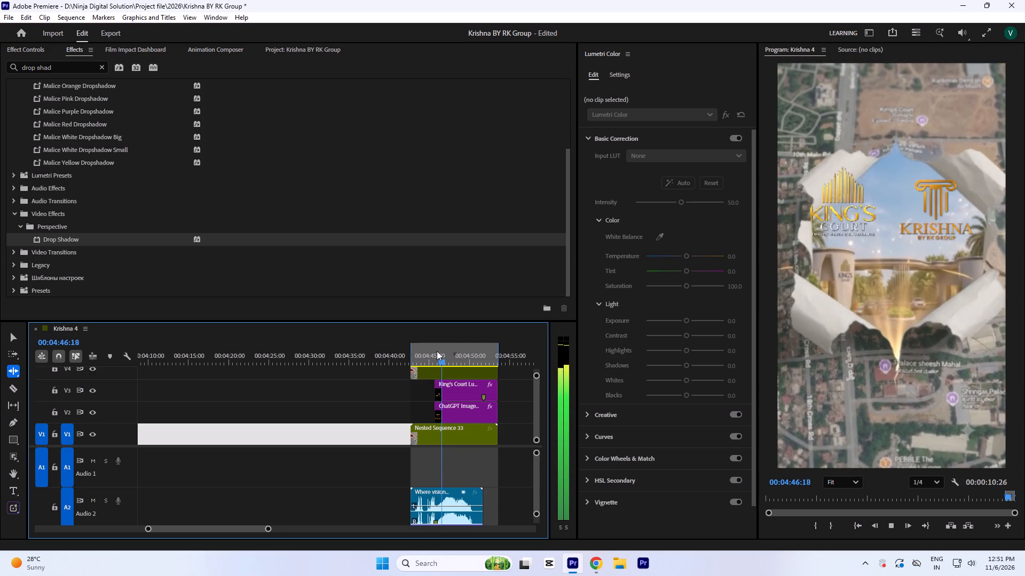
key(space)
key(space)
key(space)
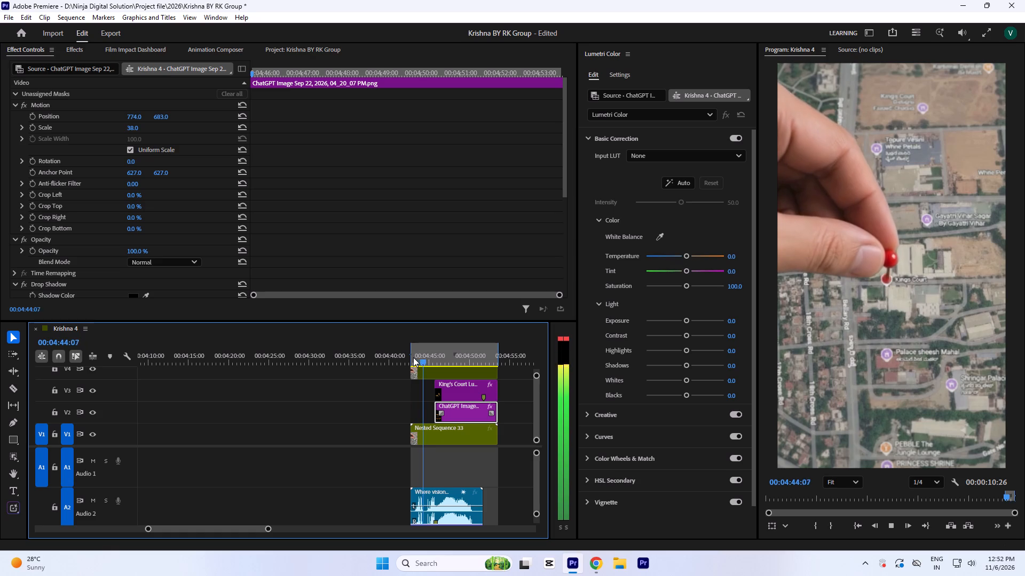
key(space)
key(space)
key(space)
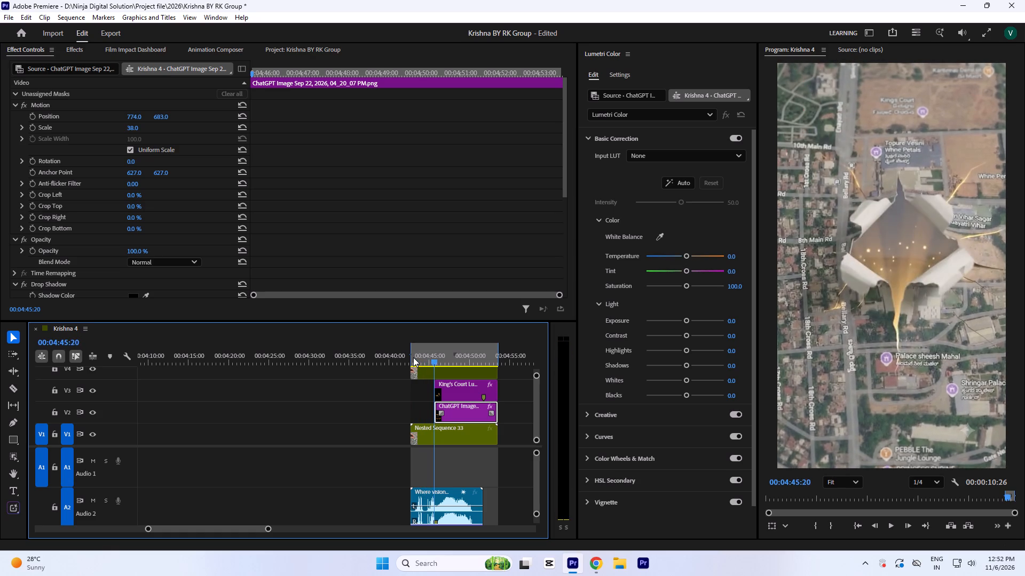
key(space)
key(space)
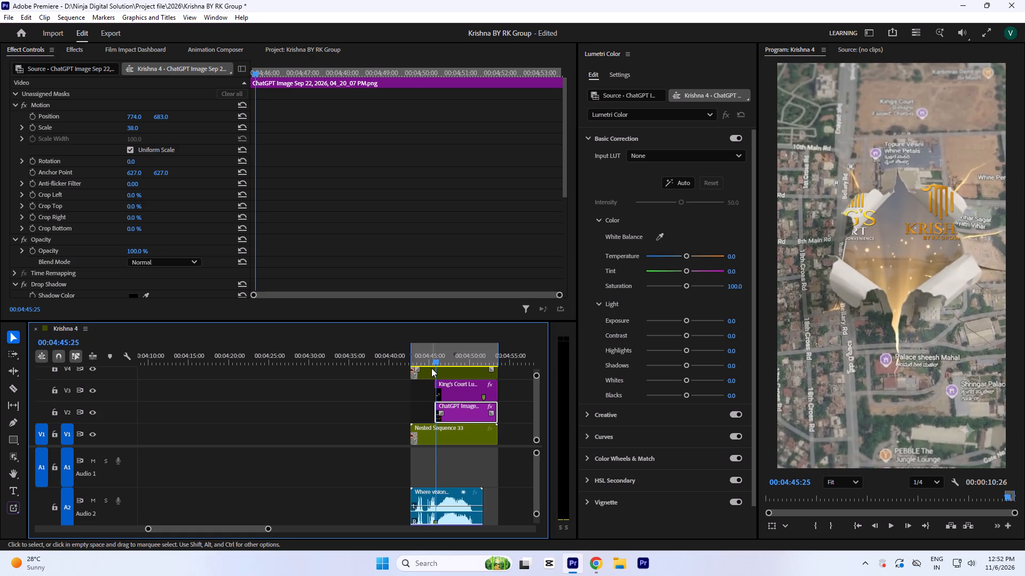
Examine the masked upper Nested Sequence 33 clip and how the torn paper reveals the logos between about 00:04:45 and 00:04:47.
click(429, 382)
click(424, 372)
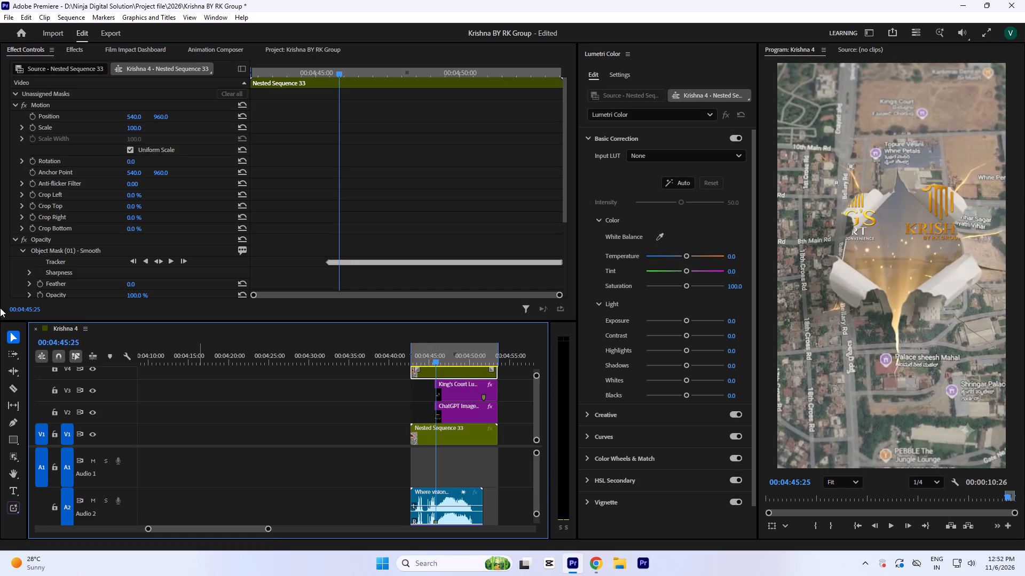
drag(336, 60, 321, 82)
drag(335, 77, 324, 83)
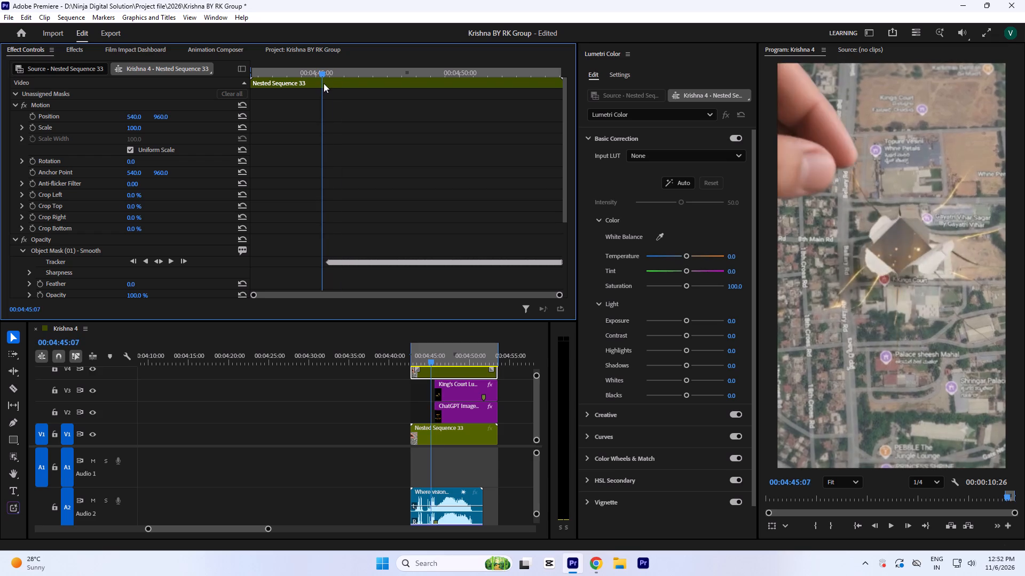
drag(324, 83, 338, 93)
key(space)
key(space)
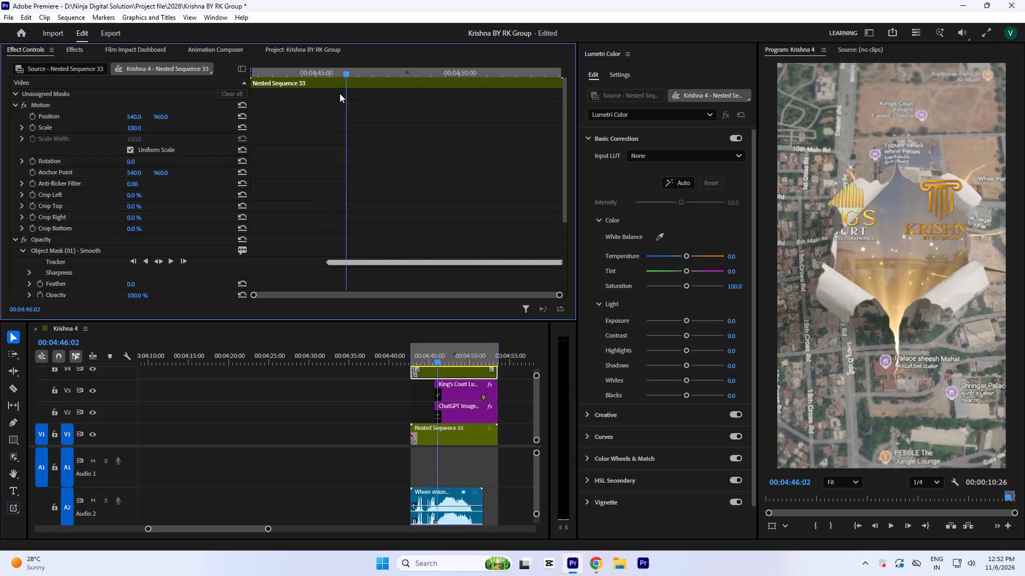
key(space)
key(space)
key(space)
key(space)
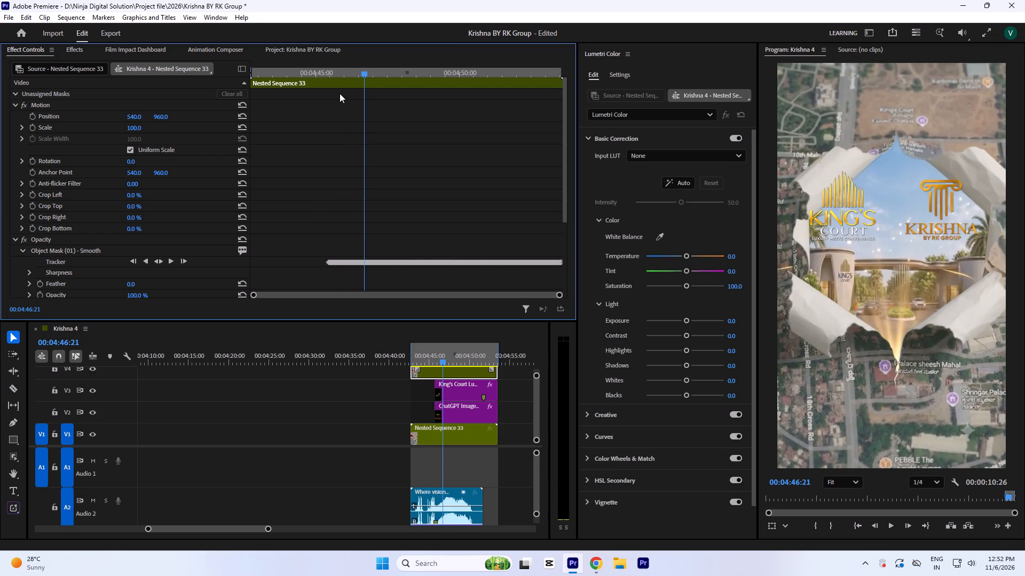
key(space)
key(space)
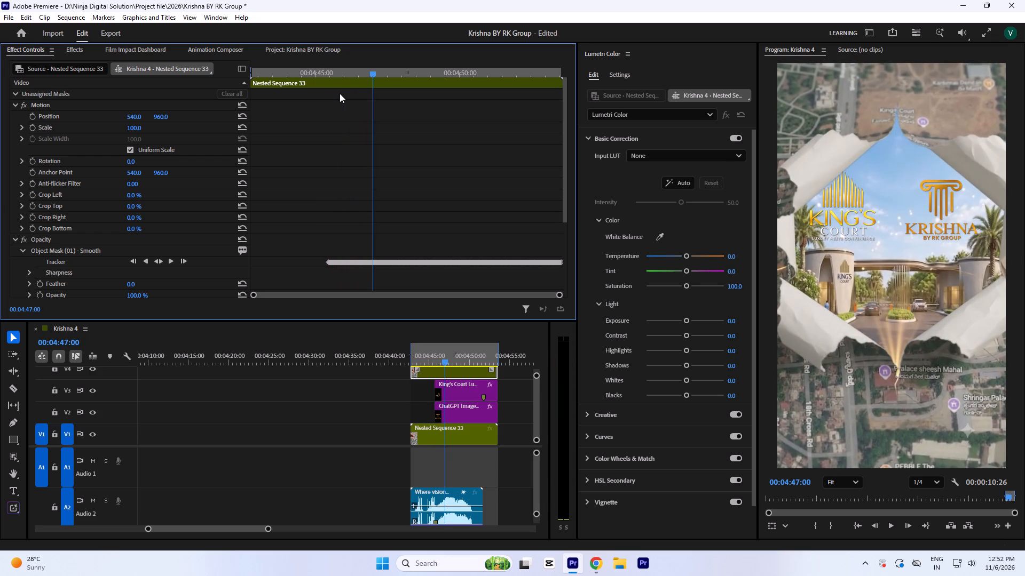
drag(442, 356, 443, 363)
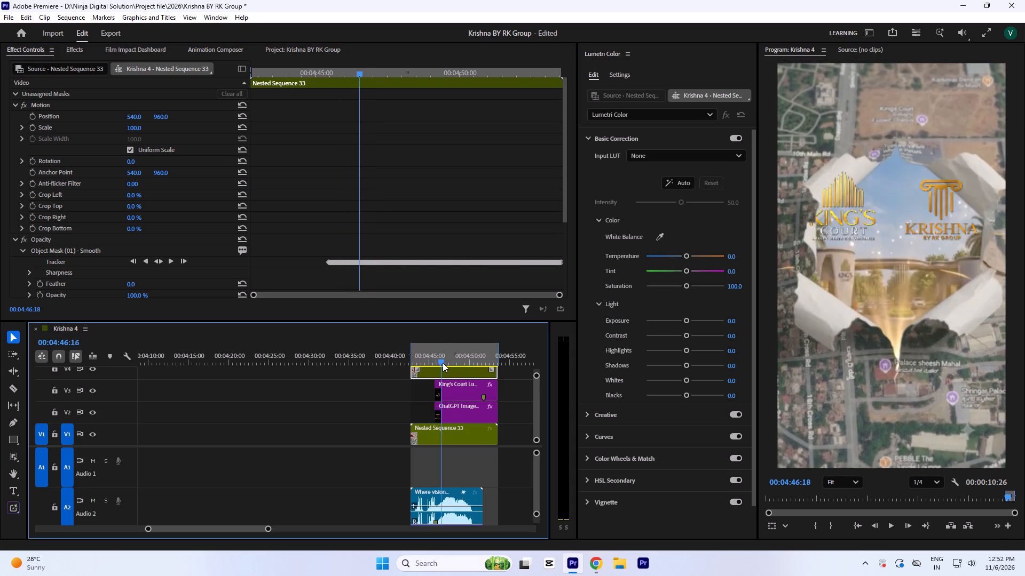
drag(443, 363, 444, 366)
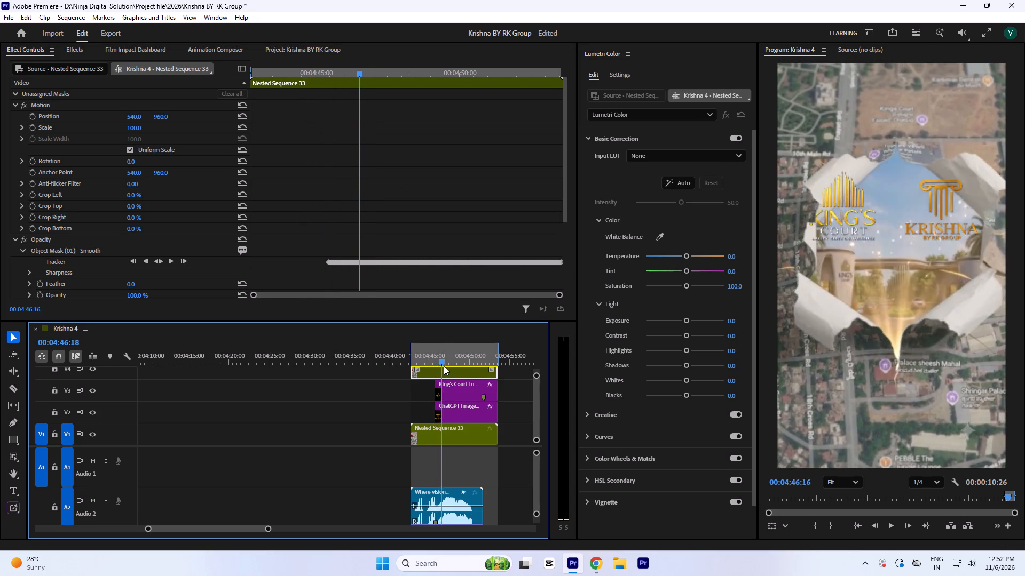
drag(444, 366, 436, 369)
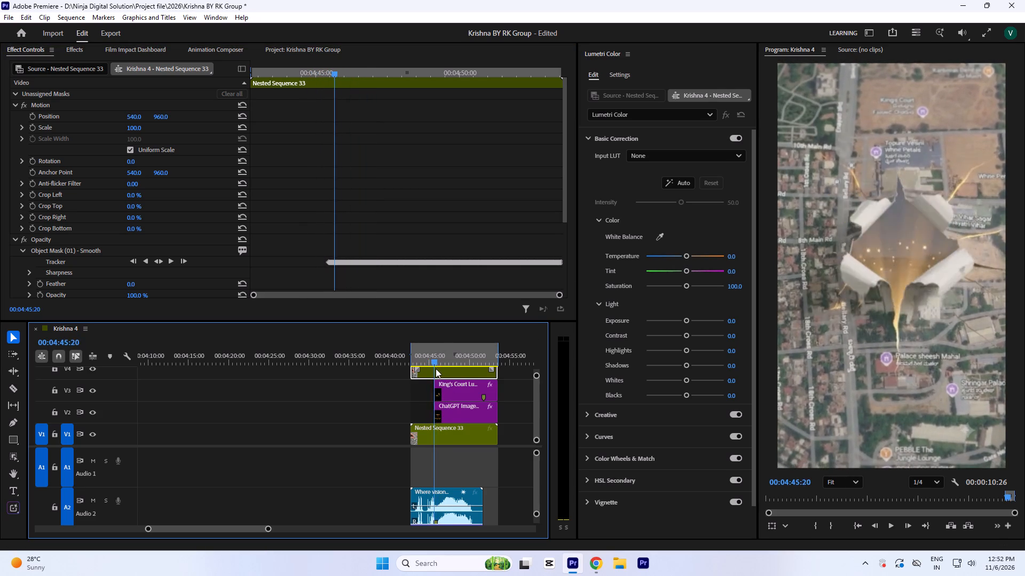
drag(436, 369, 438, 369)
Apply default Cross Dissolve transitions to both logo clips and preview the fade-in.
drag(418, 395, 438, 406)
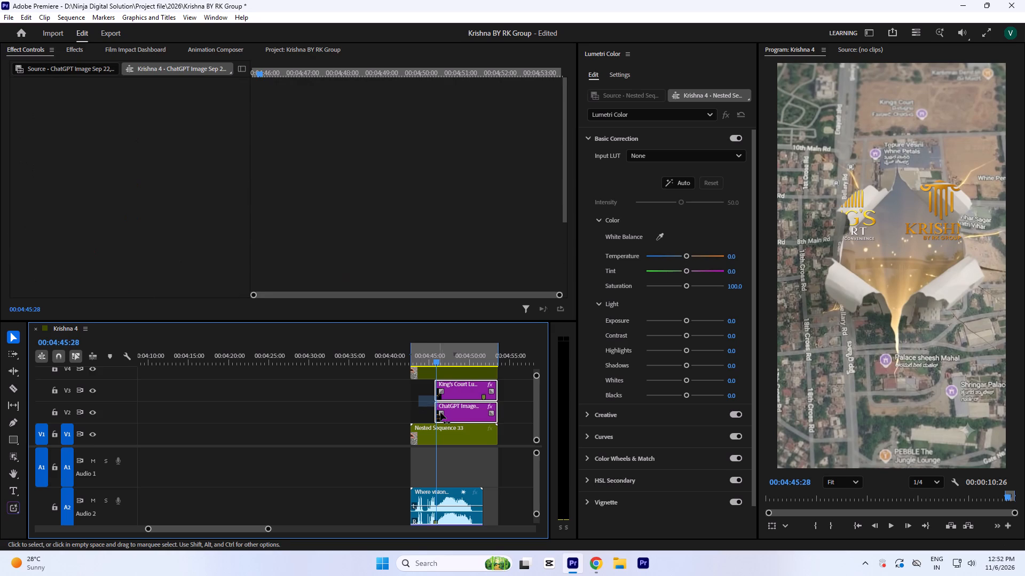
key(shift+d)
key(space)
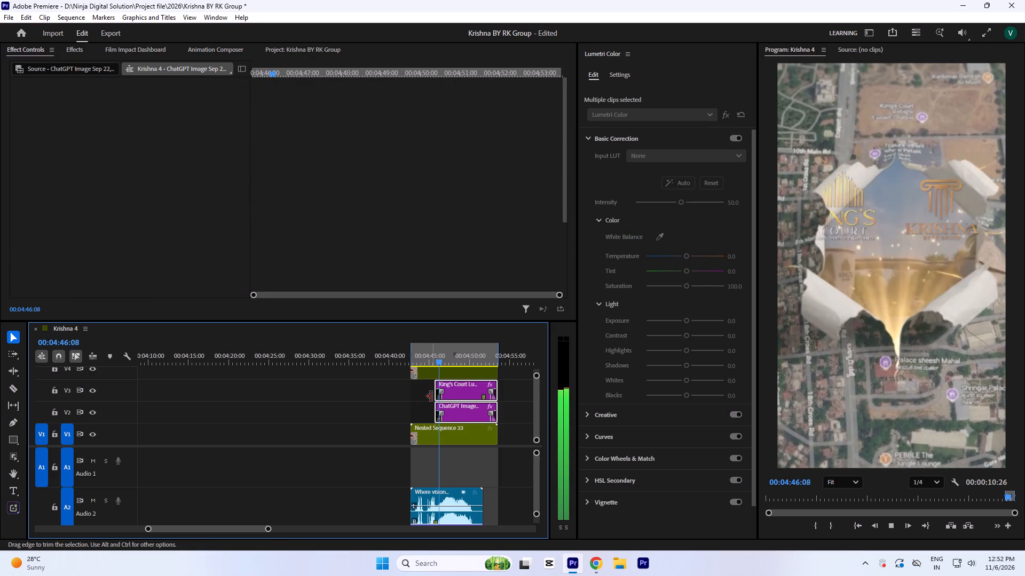
key(space)
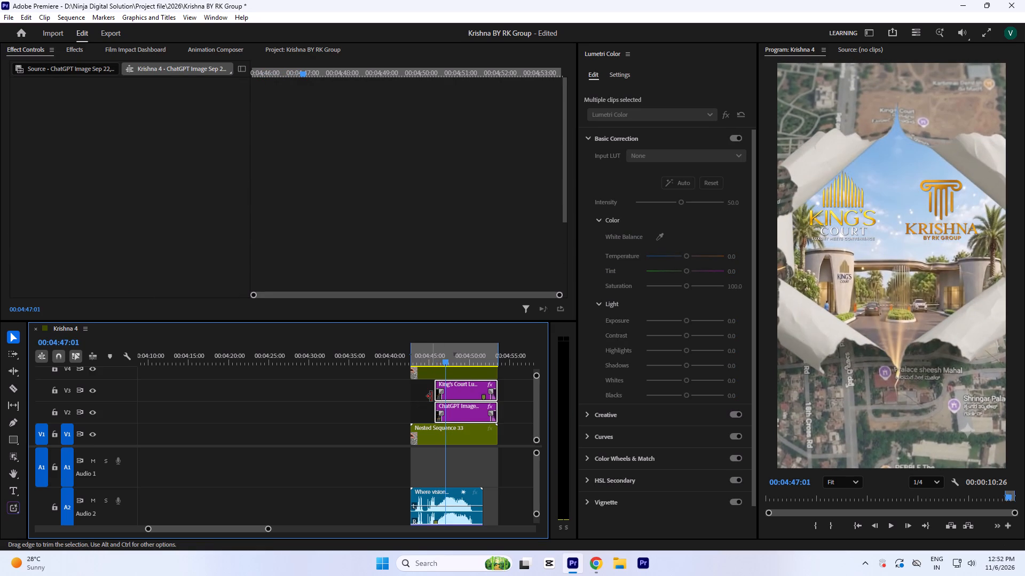
Lengthen the opening Cross Dissolve on each of the two logo clips to about 2.5 seconds.
text(==)
click(238, 408)
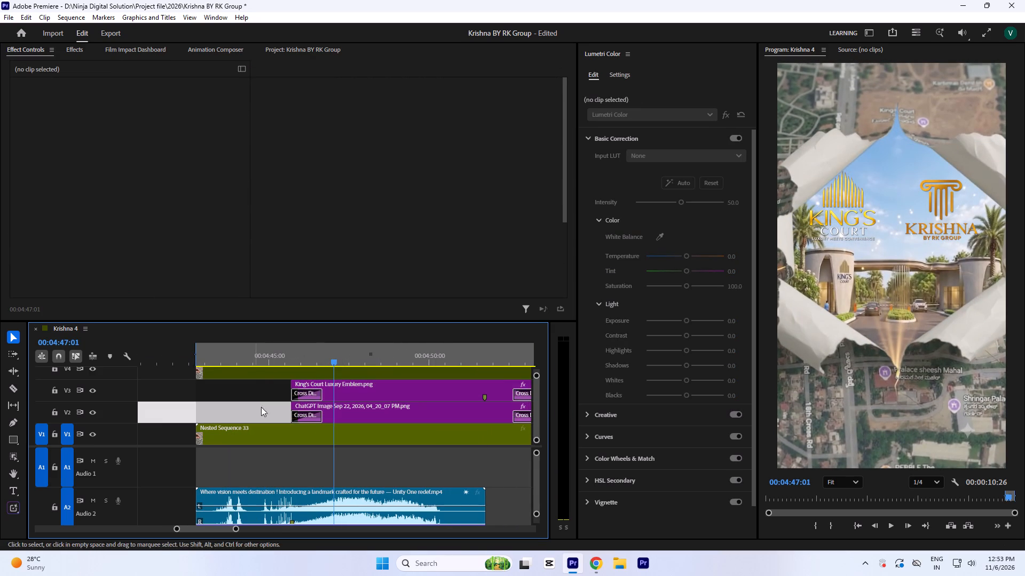
drag(322, 393, 373, 403)
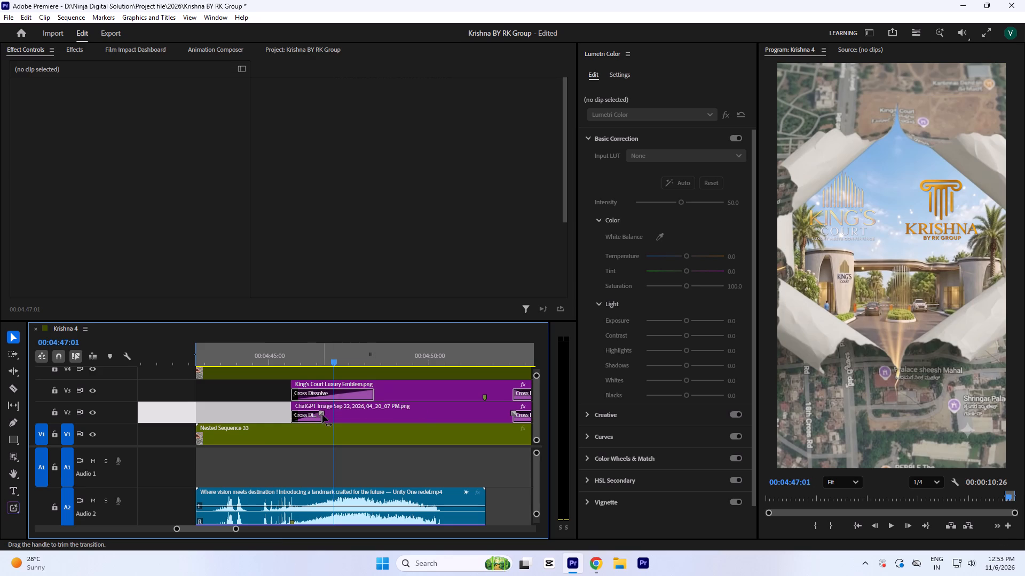
drag(322, 414, 368, 420)
Preview the logo fade-in and shorten the King's Court clip's opening Cross Dissolve to end near the Krishna clip's.
click(248, 357)
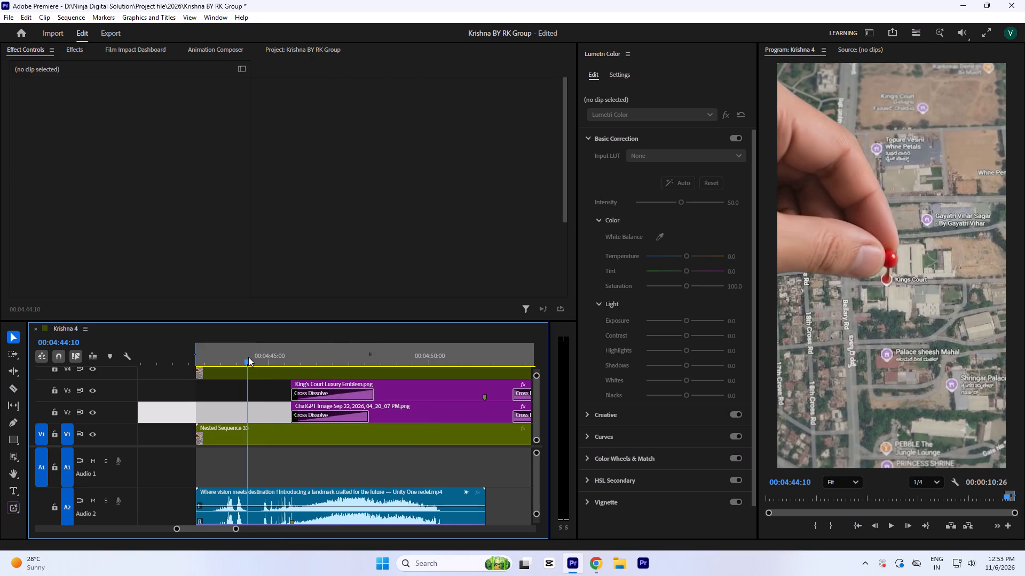
key(space)
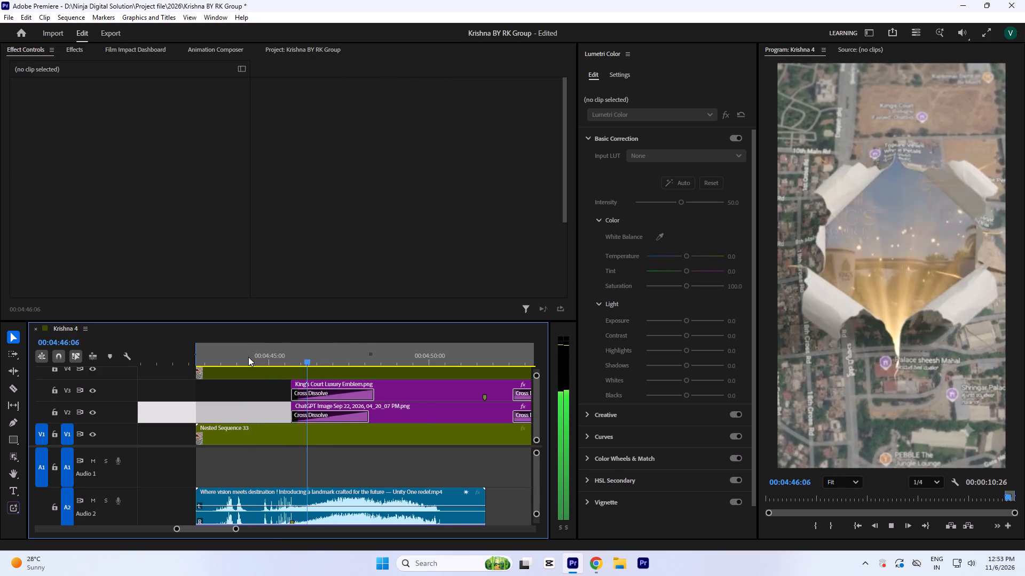
key(space)
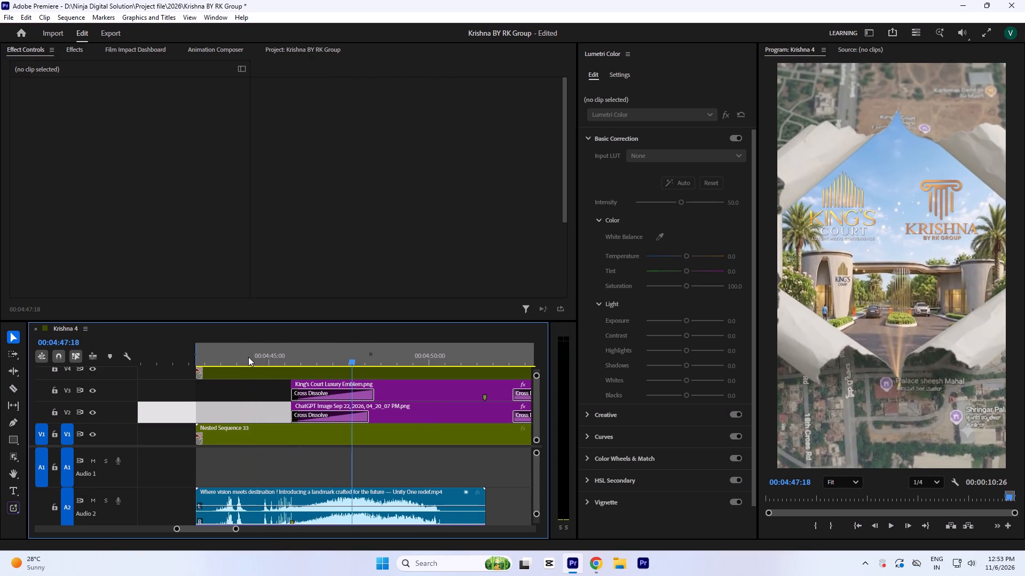
drag(375, 393, 374, 393)
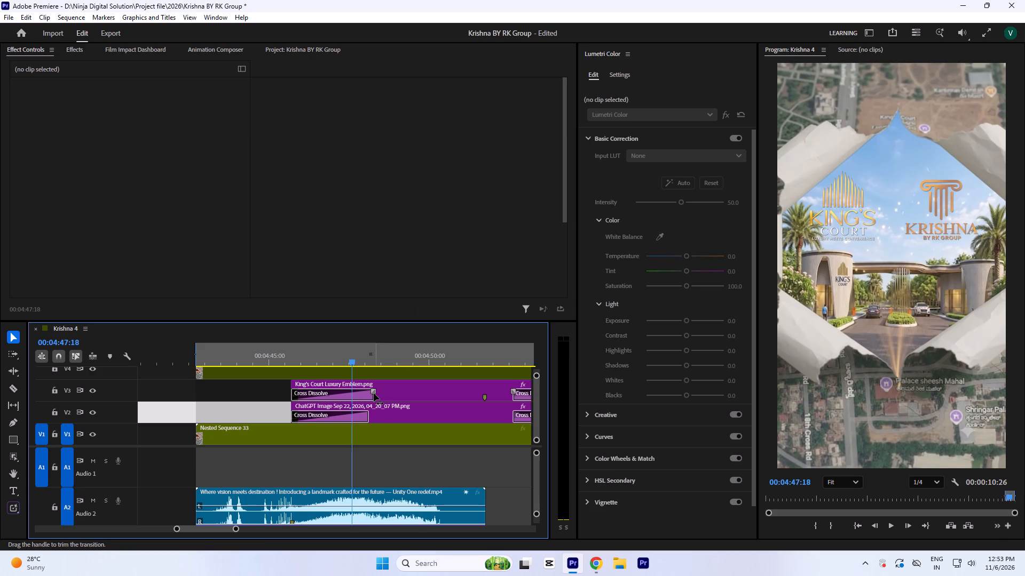
drag(374, 393, 368, 395)
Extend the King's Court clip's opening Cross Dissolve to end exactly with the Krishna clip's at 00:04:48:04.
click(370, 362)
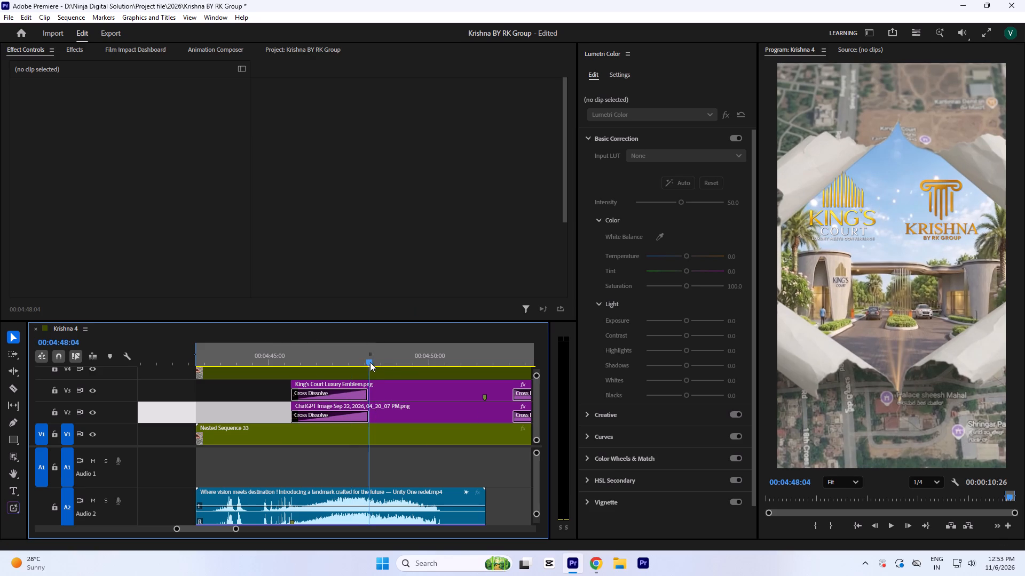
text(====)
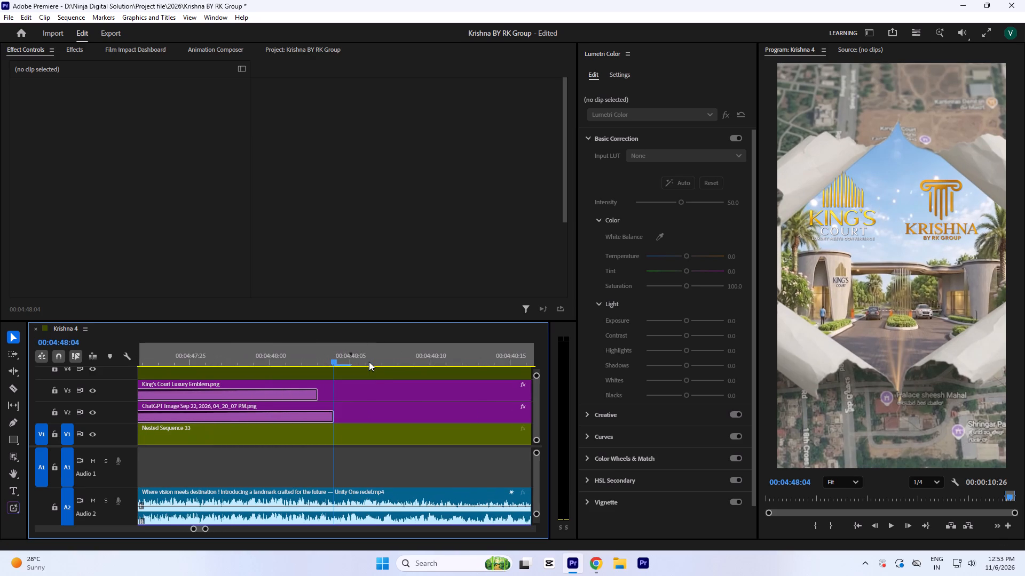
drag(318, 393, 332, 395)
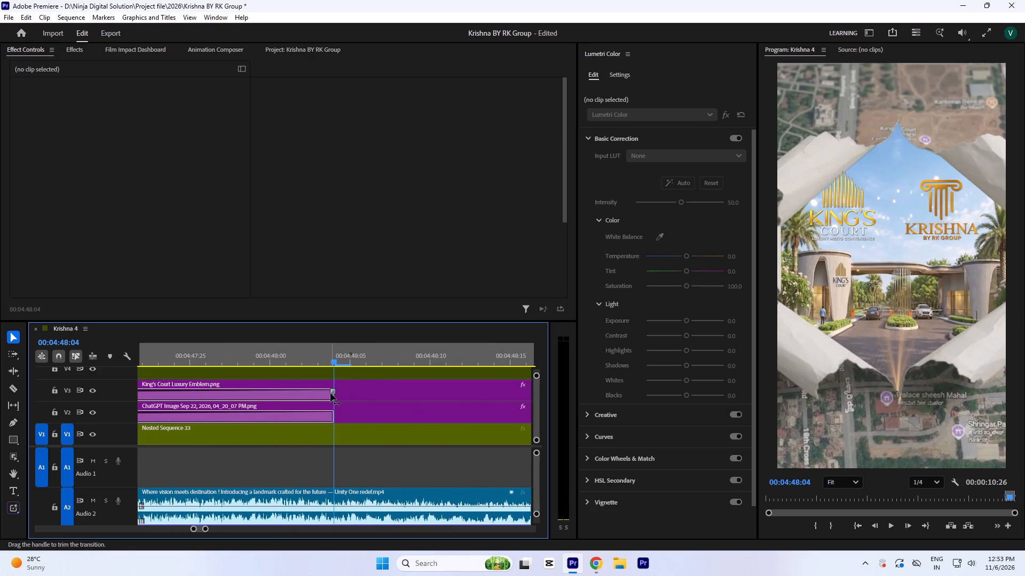
Play the ending from its start to check how both logos begin to appear in the torn-paper opening.
text(----)
key(Return)
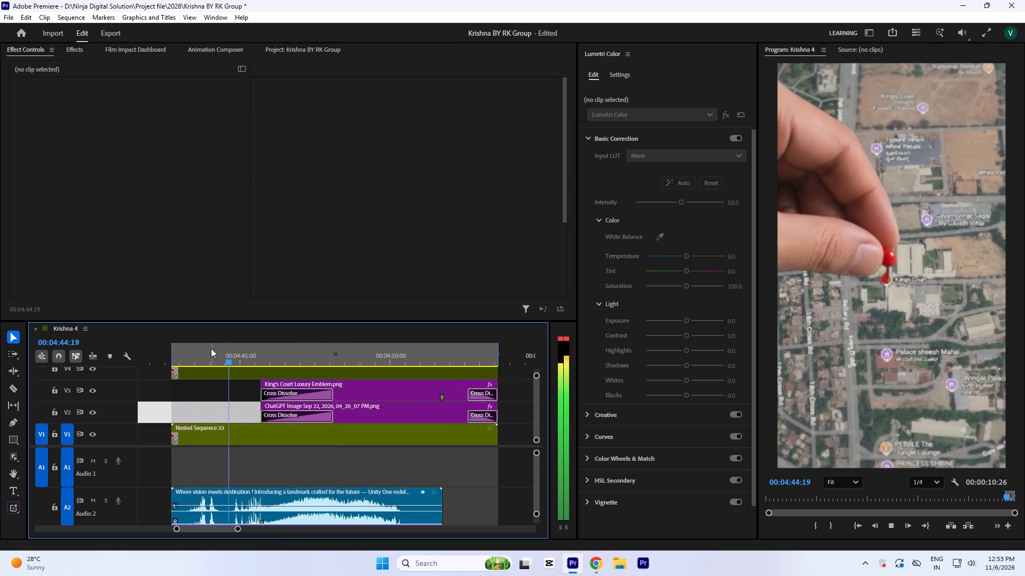
key(space)
key(space)
key(space)
key(space)
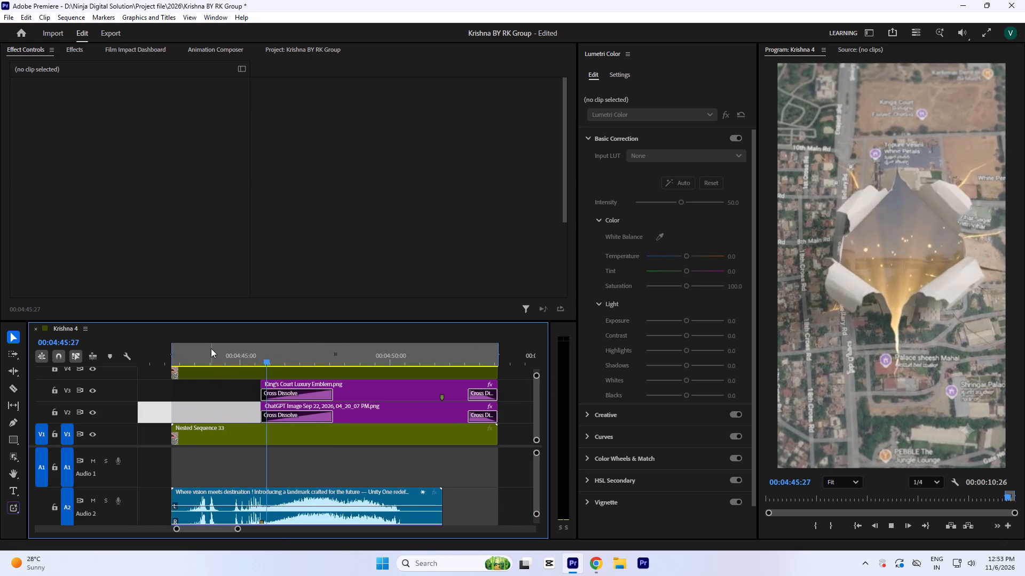
key(space)
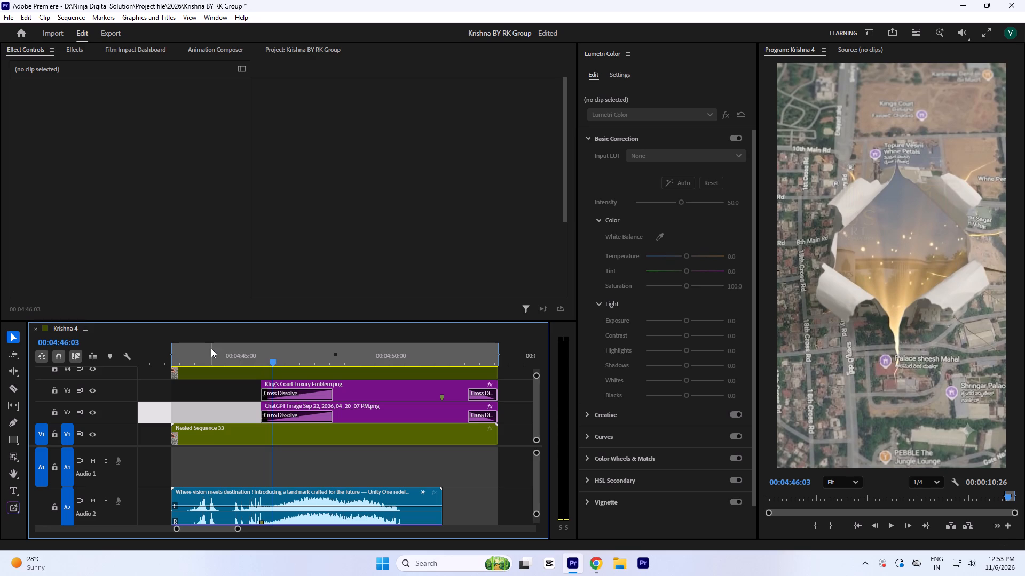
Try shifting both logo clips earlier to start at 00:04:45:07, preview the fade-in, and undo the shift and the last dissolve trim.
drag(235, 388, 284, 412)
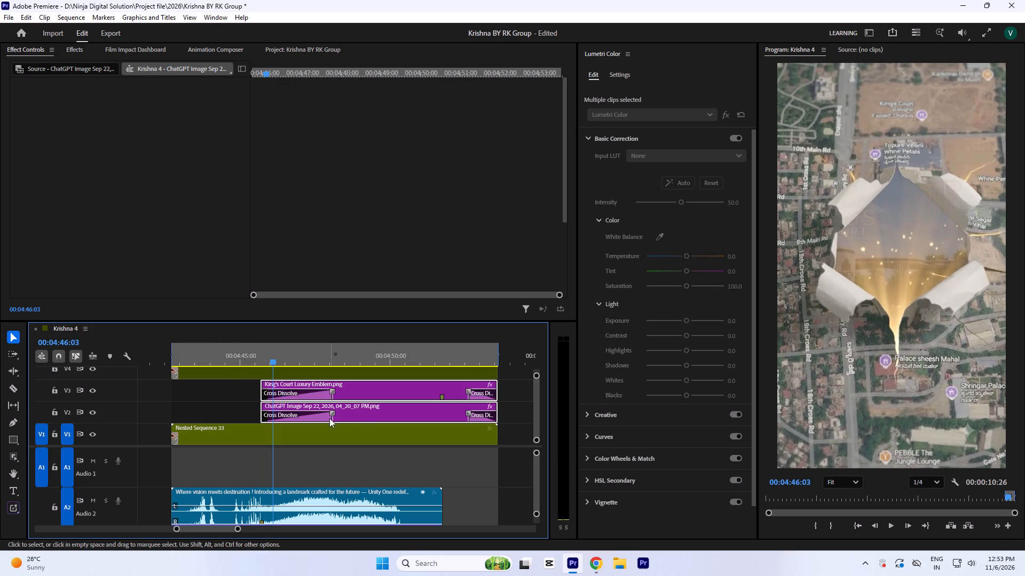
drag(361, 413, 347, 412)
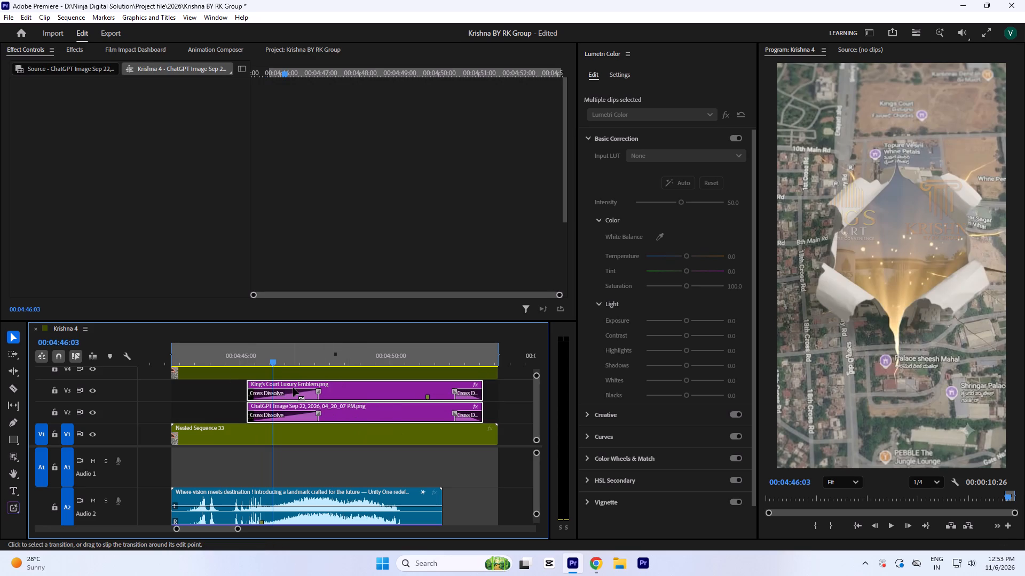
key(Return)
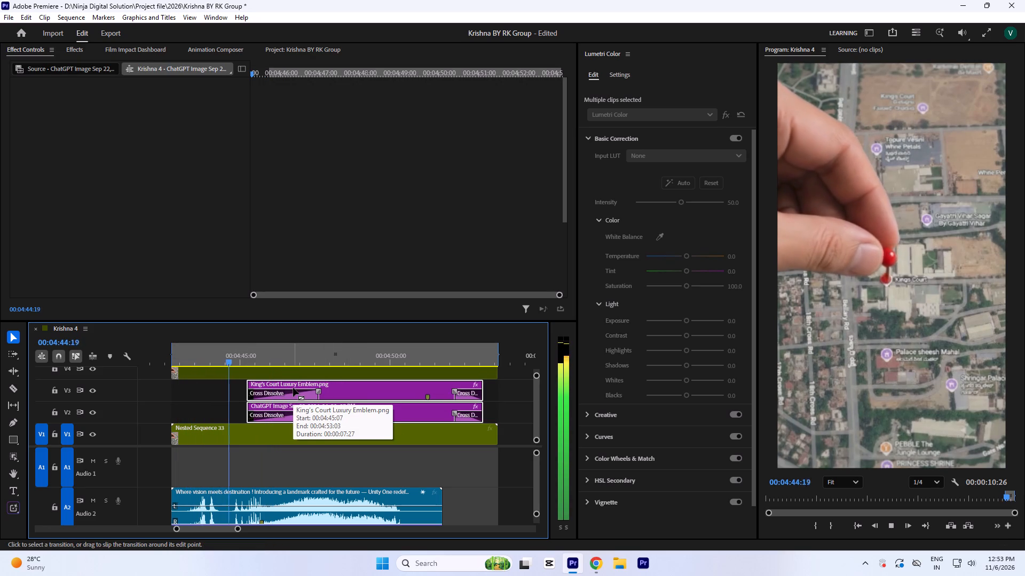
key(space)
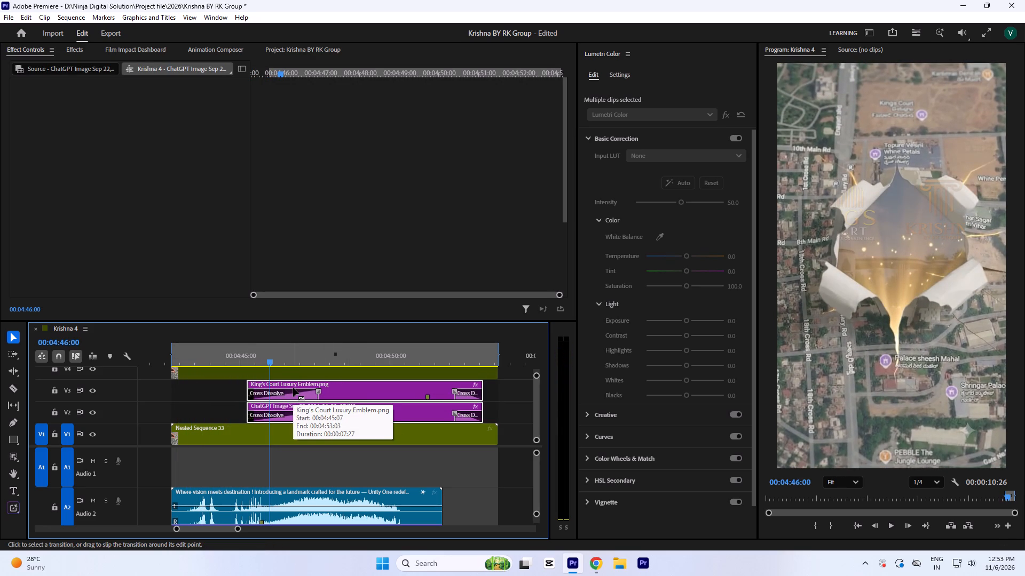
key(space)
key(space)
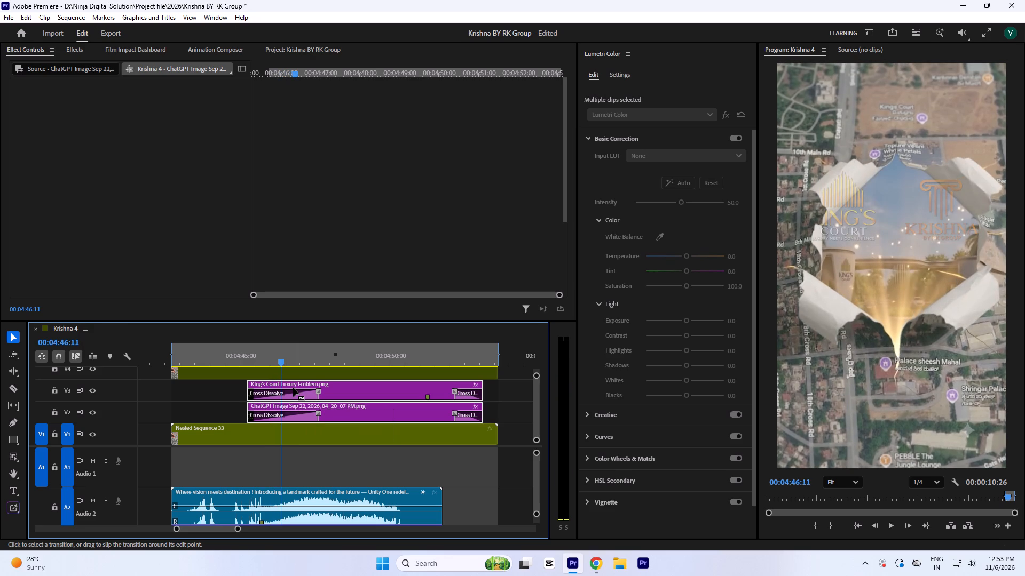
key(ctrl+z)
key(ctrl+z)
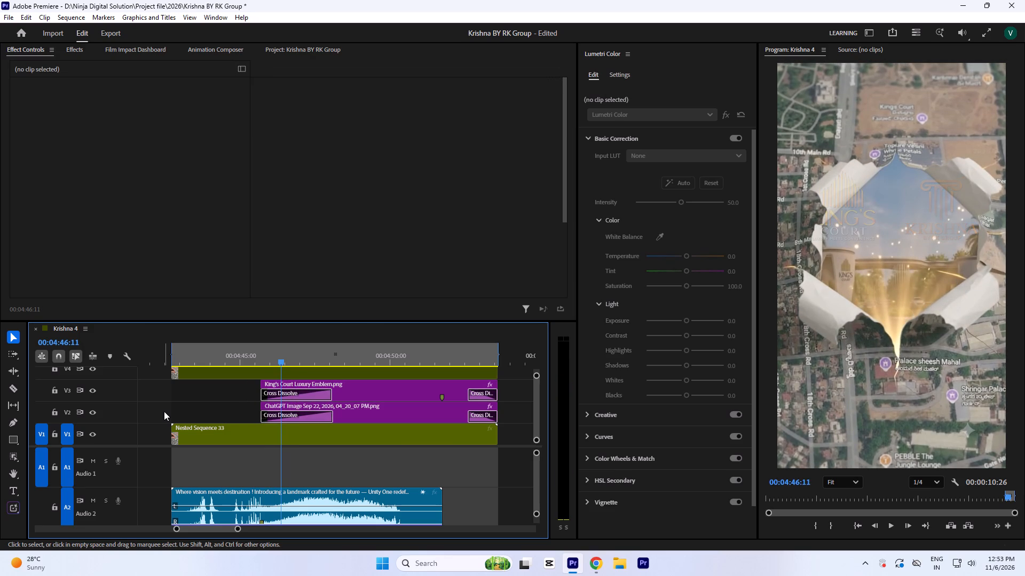
Play the ending from 00:04:46:11 to about 00:04:52:15 to check the logos against the torn paper and the title text.
key(space)
key(space)
key(space)
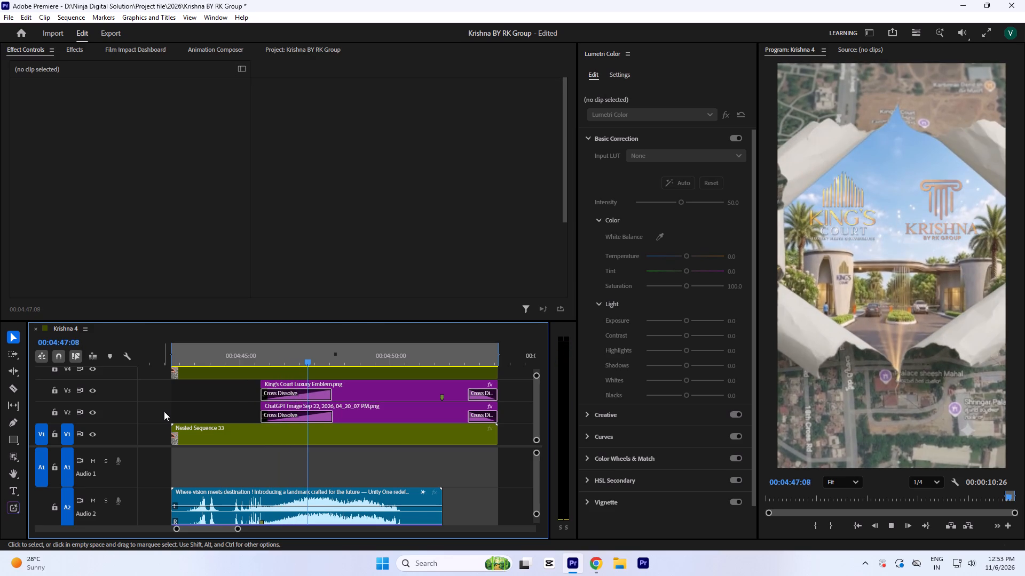
key(space)
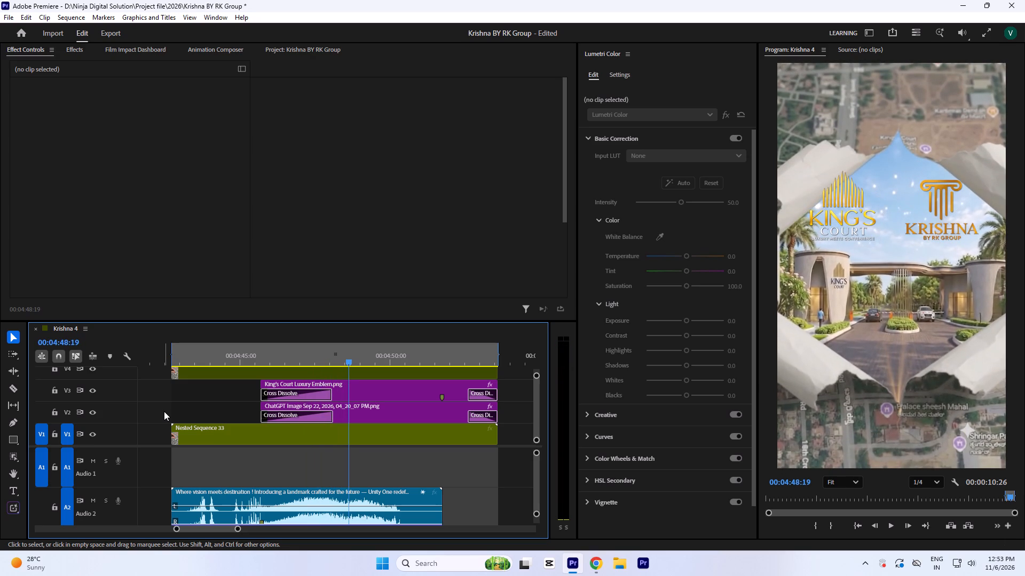
key(space)
key(space)
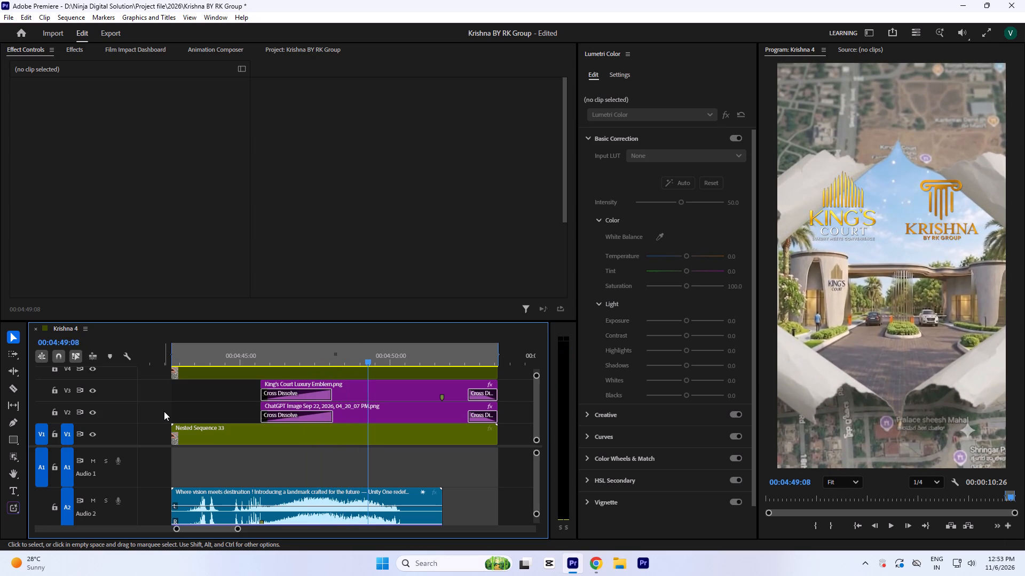
key(space)
key(space)
key(space)
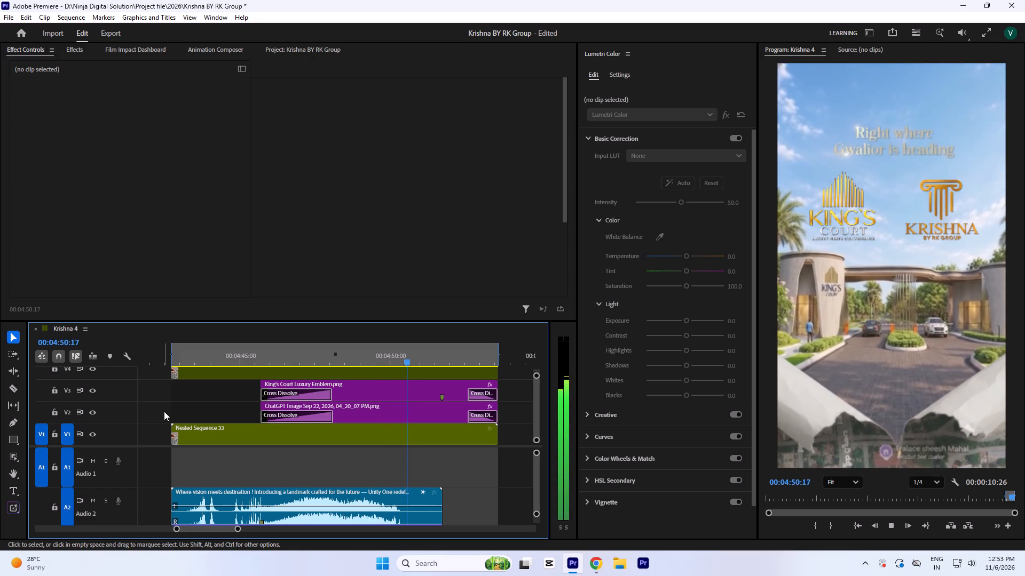
key(space)
key(space)
key(space)
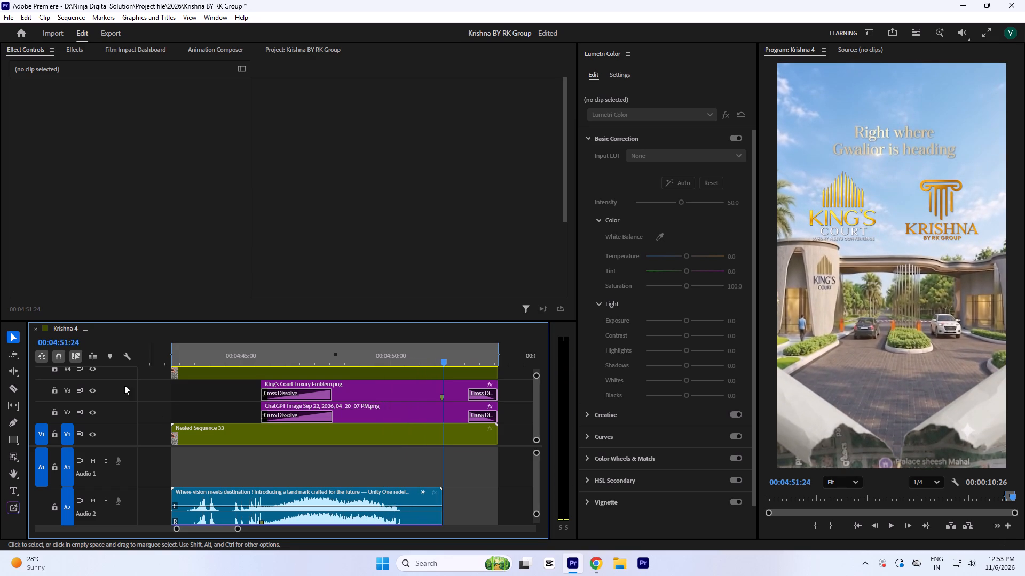
key(space)
key(space)
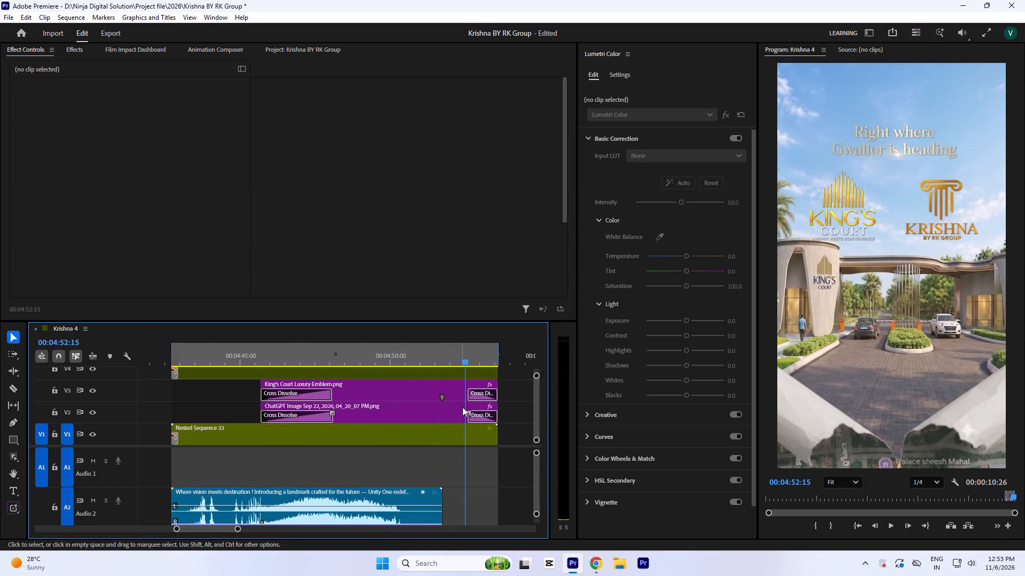
Delete the closing Cross Dissolve from both the King's Court and Krishna logo clips.
click(470, 394)
key(Delete)
click(479, 414)
key(Delete)
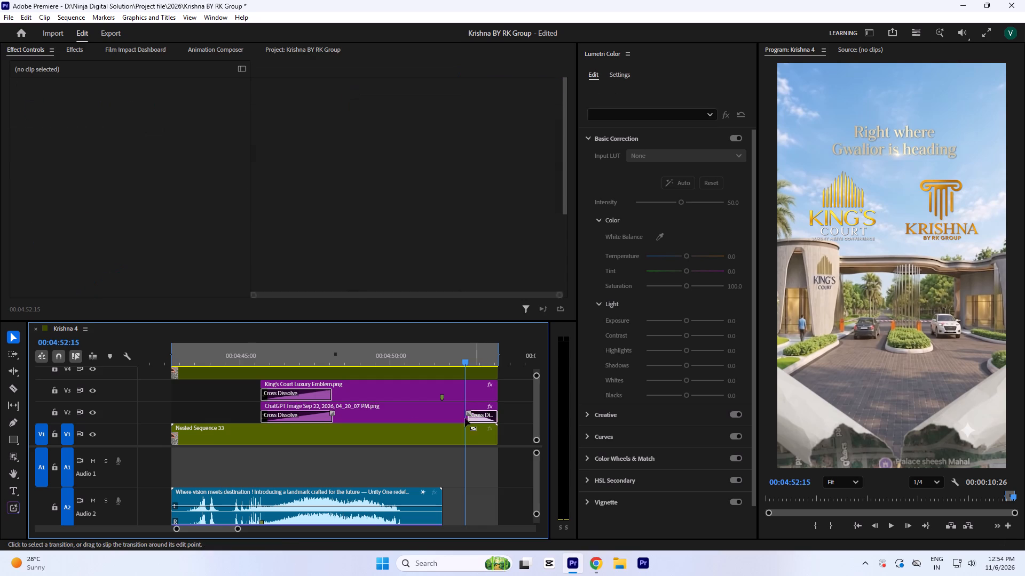
Replay and scrub the ending up to about 00:04:50 to examine the logo fade-in and the title's appearance above the logos.
key(Return)
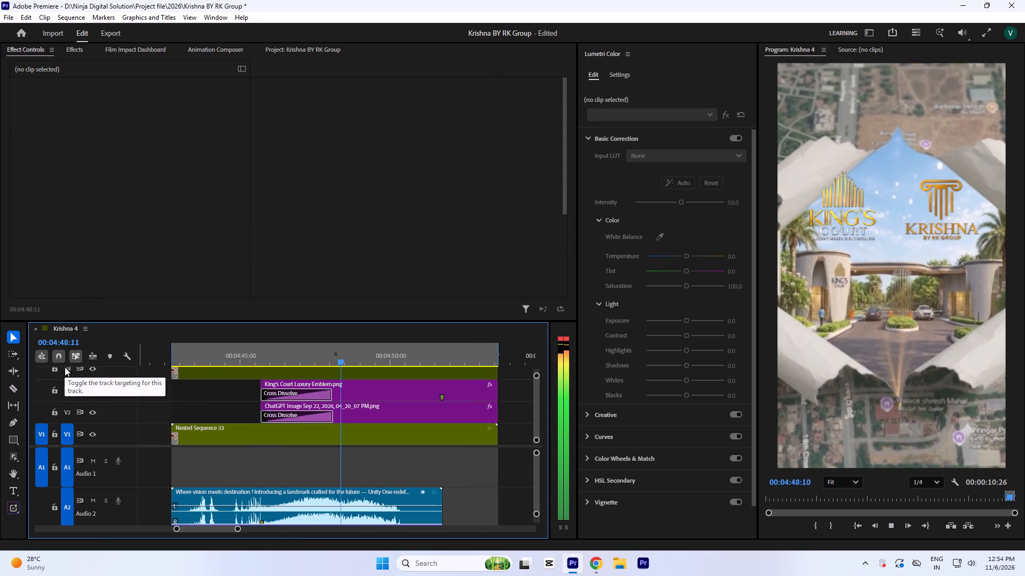
key(space)
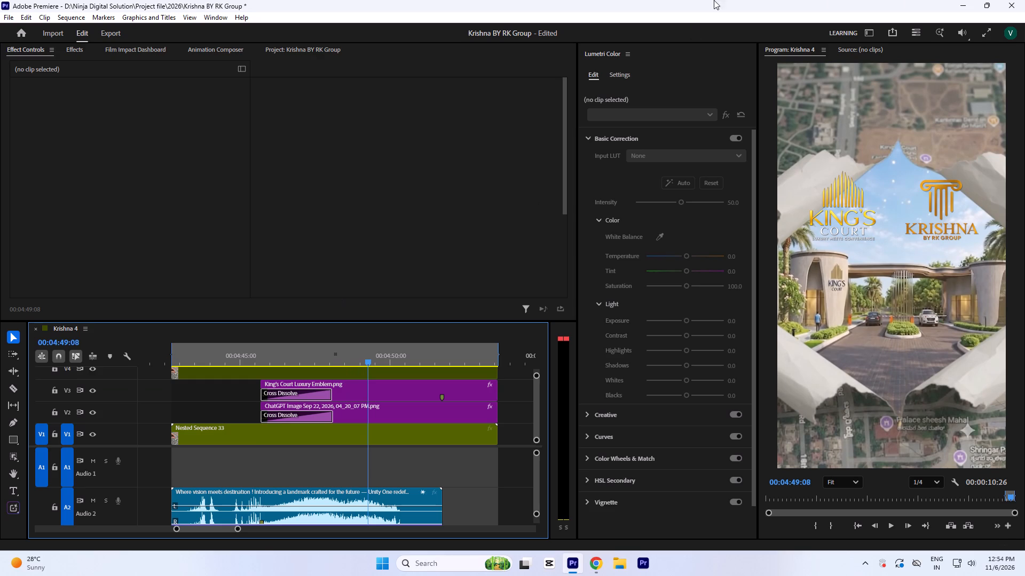
click(342, 345)
key(space)
key(space)
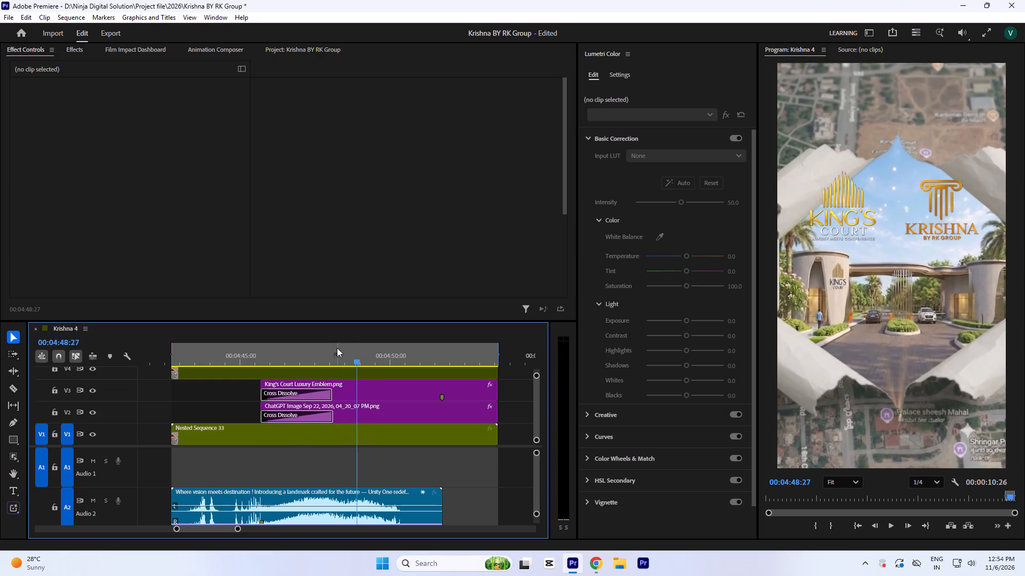
drag(337, 348, 309, 386)
key(space)
key(space)
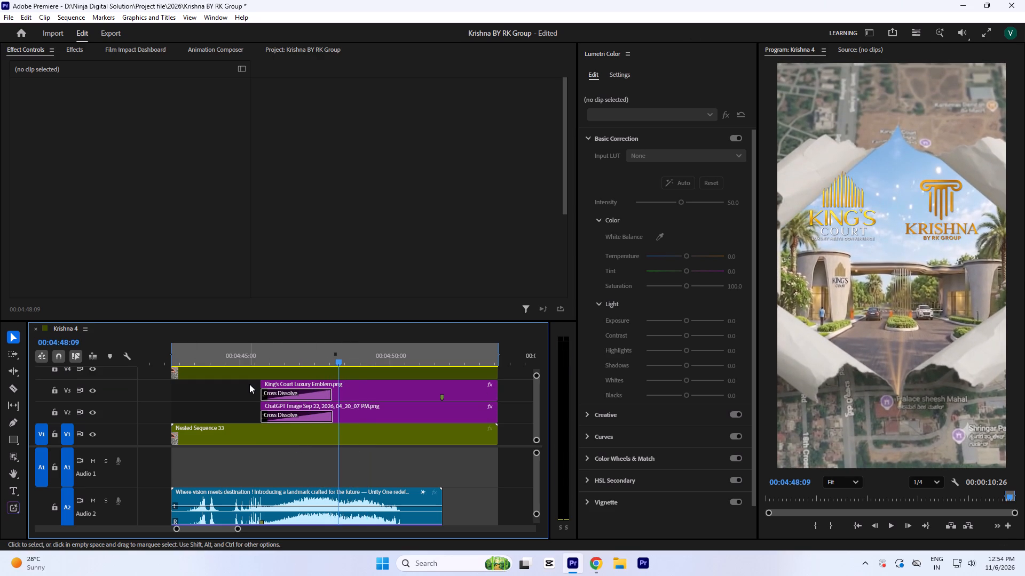
key(space)
key(space)
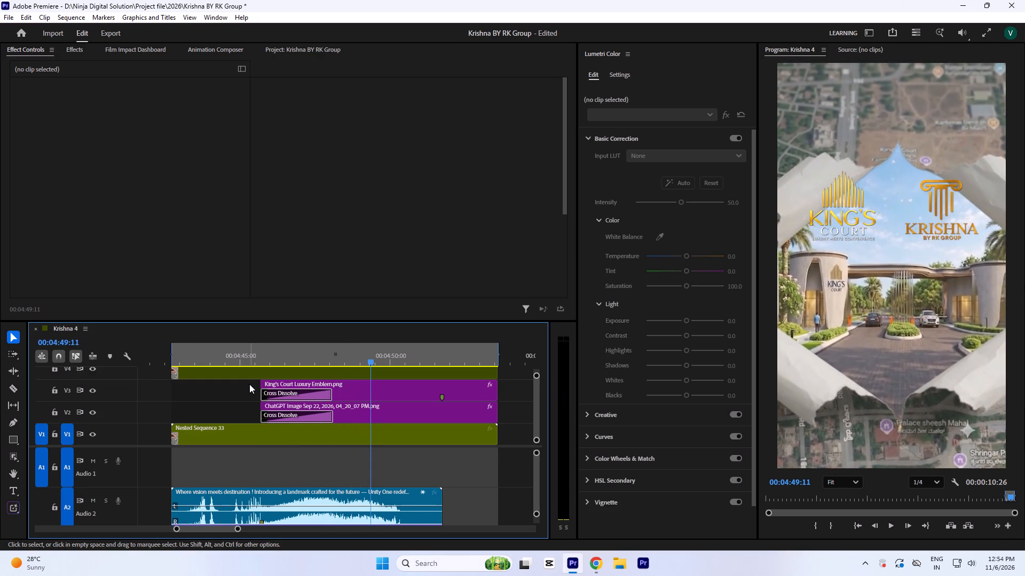
key(space)
key(space)
key(space)
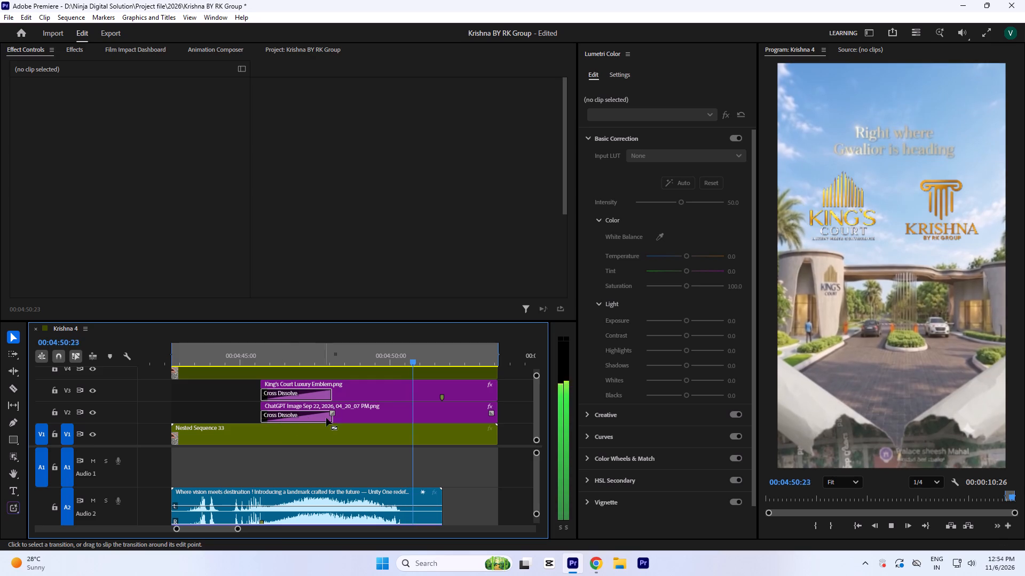
key(space)
drag(399, 363, 404, 401)
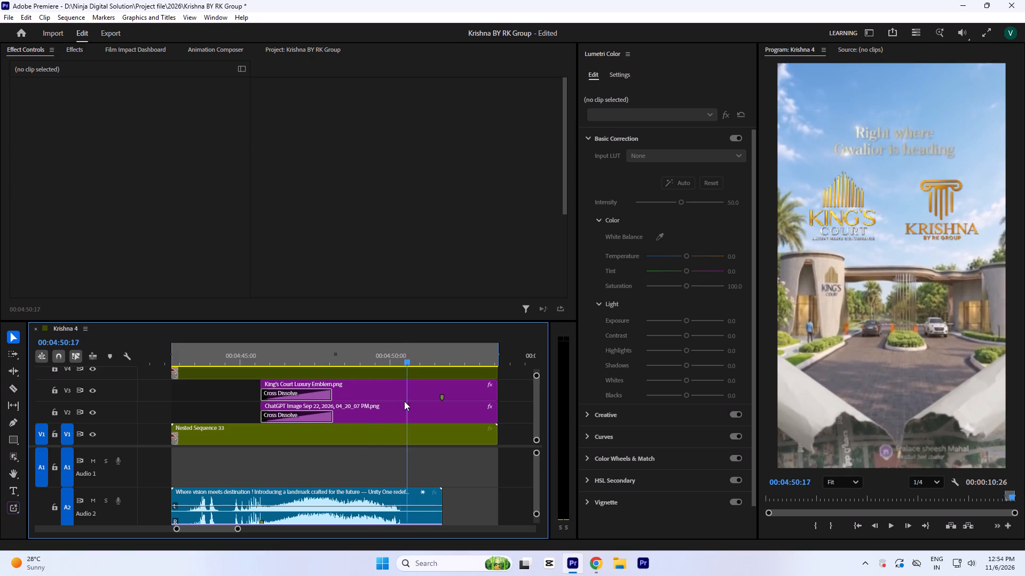
drag(404, 401, 380, 409)
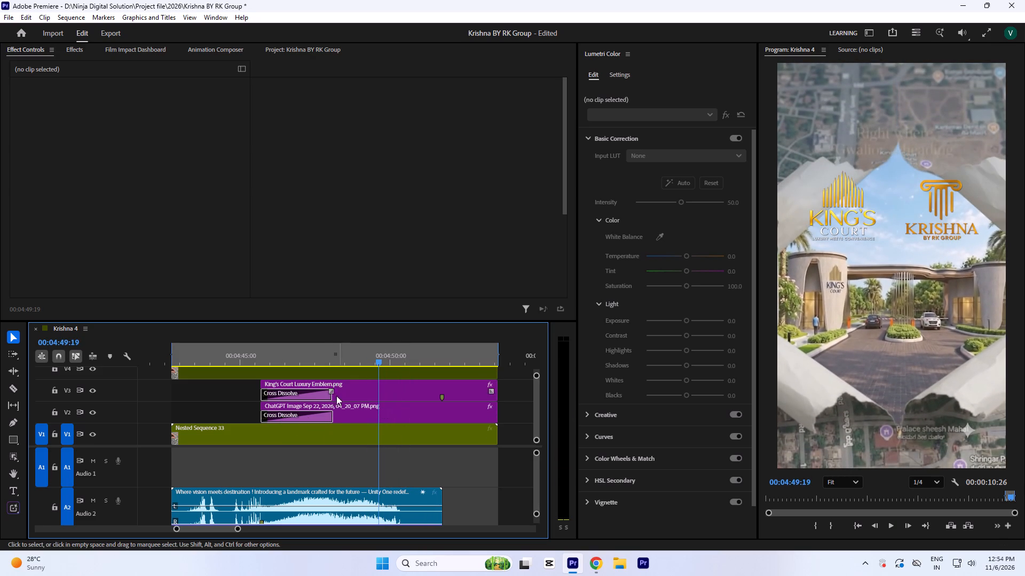
click(337, 351)
drag(340, 352, 305, 386)
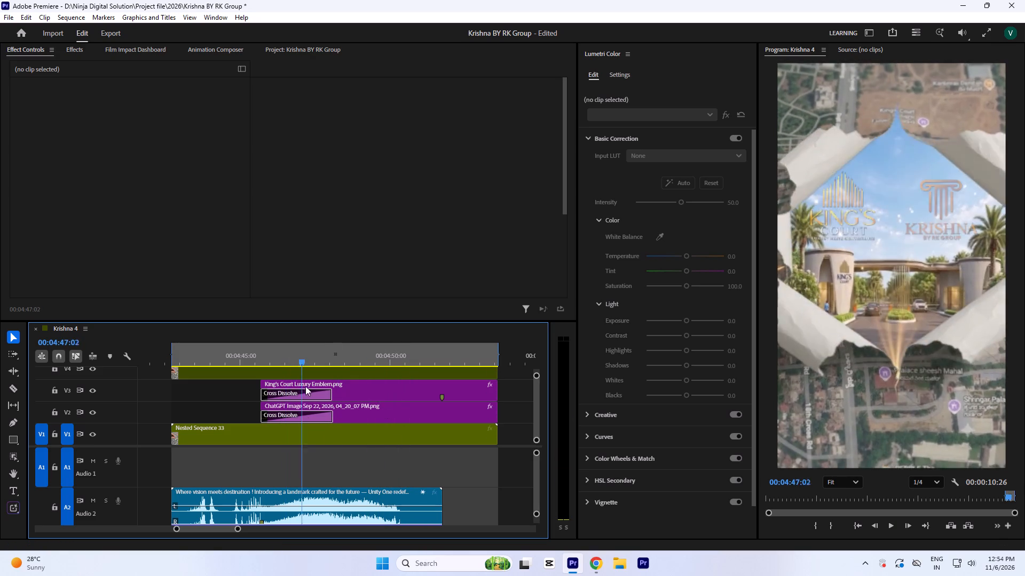
drag(305, 386, 380, 422)
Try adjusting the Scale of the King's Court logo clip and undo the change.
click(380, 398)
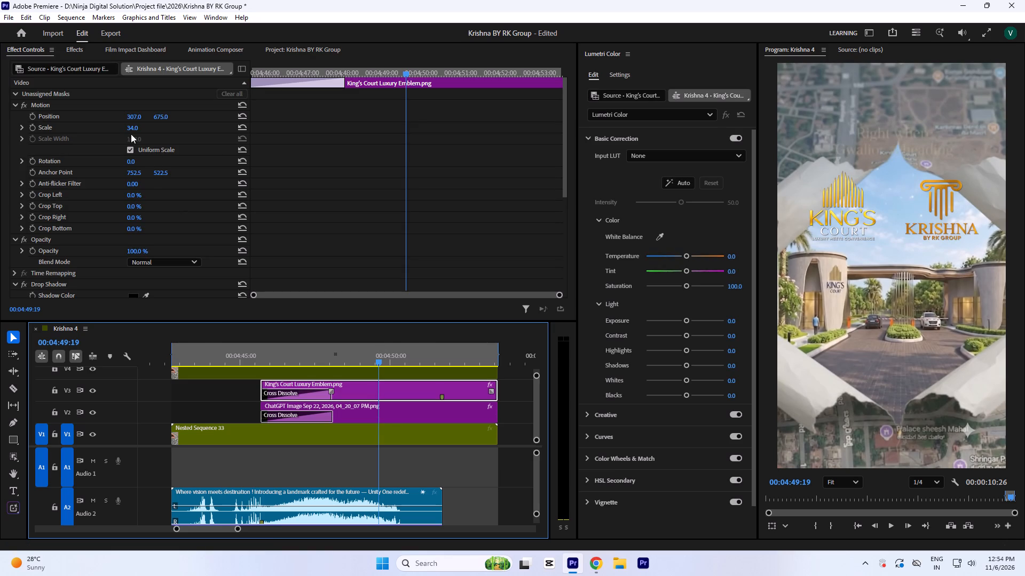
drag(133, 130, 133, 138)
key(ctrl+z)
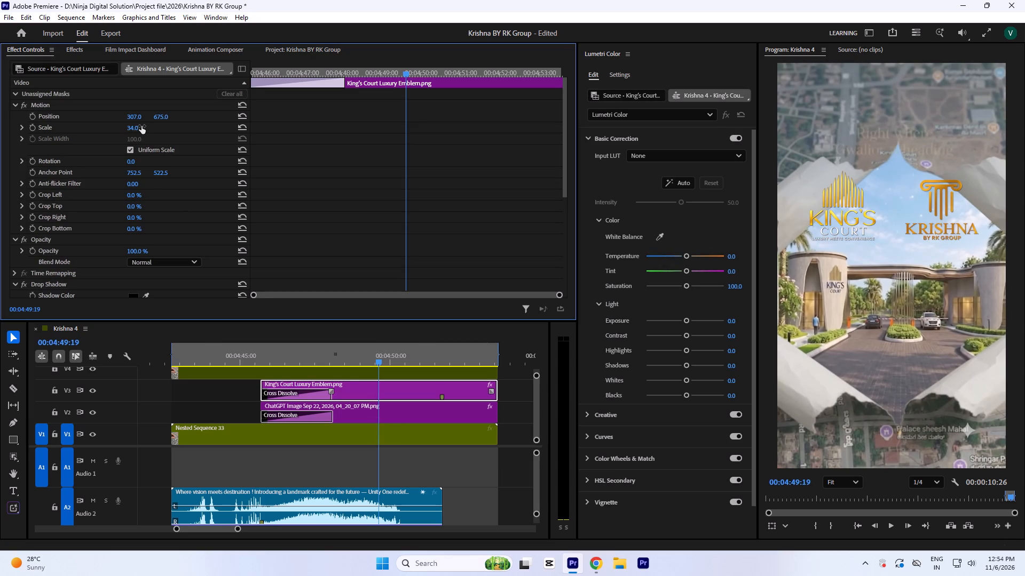
Replay and scrub from about 00:04:45 to 00:04:49:08 to examine how both logos fade in over the torn-paper opening.
click(248, 353)
key(Return)
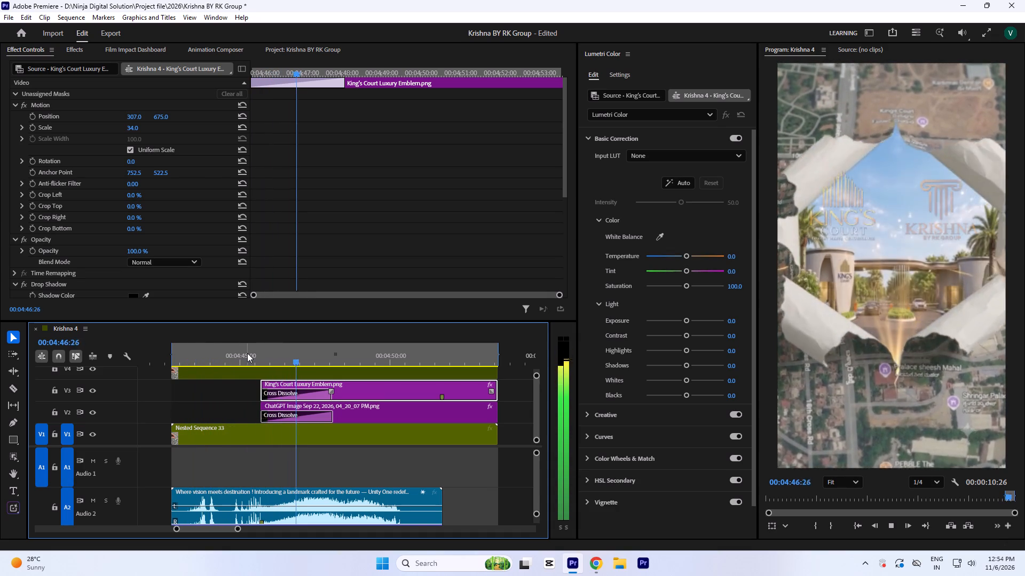
key(space)
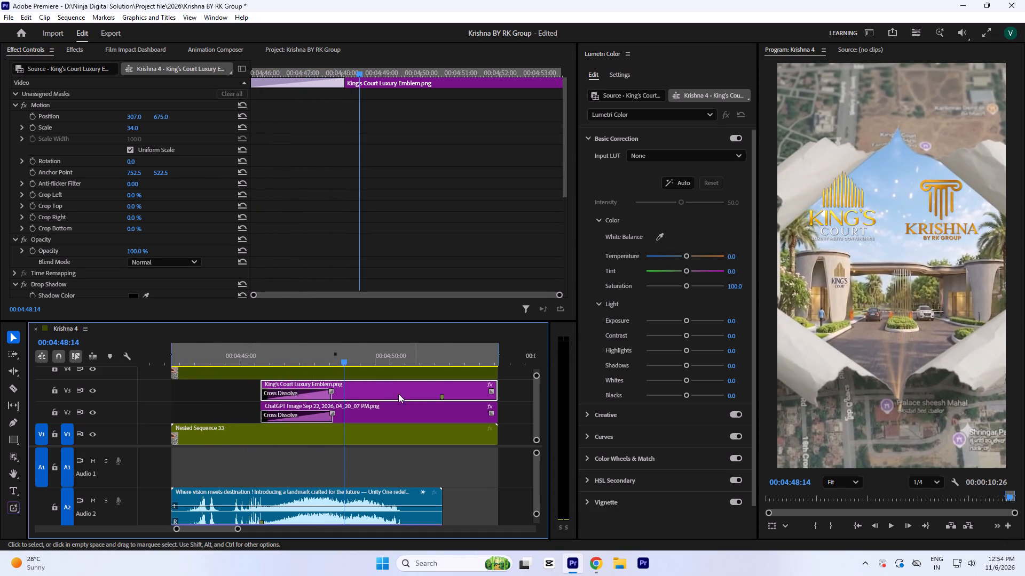
click(267, 351)
click(248, 354)
key(space)
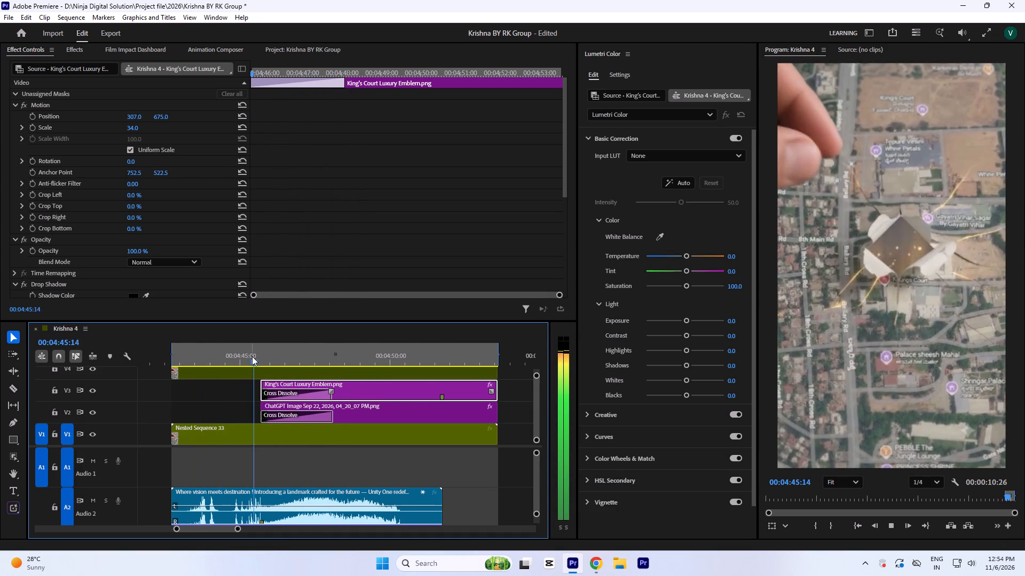
key(space)
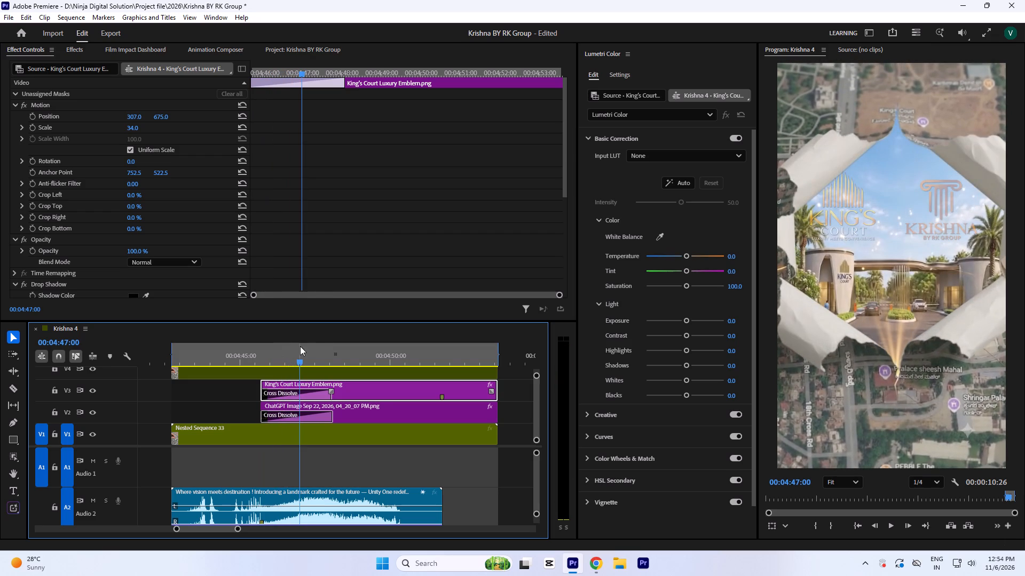
key(space)
key(space)
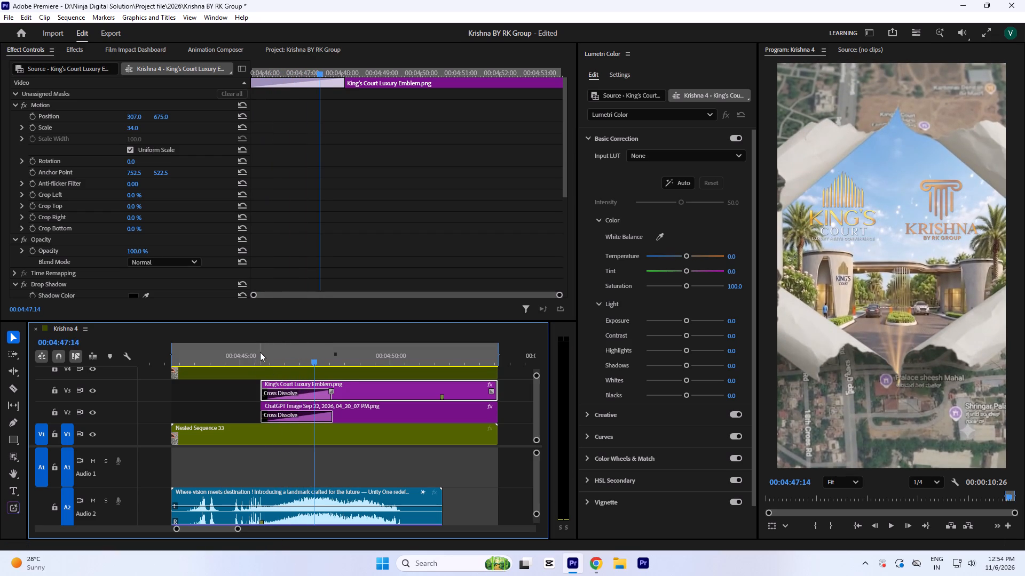
drag(260, 352, 283, 367)
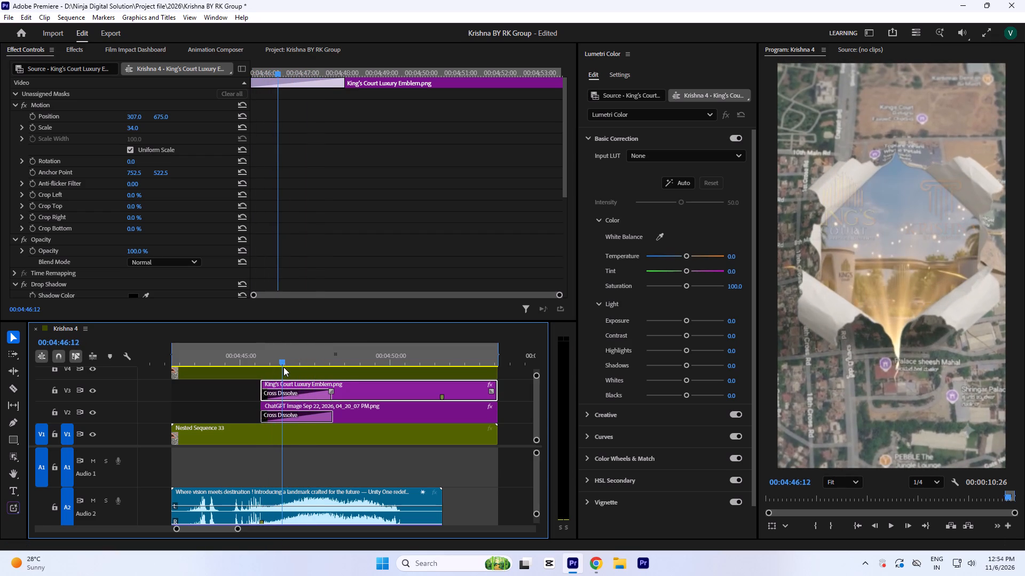
drag(283, 367, 370, 393)
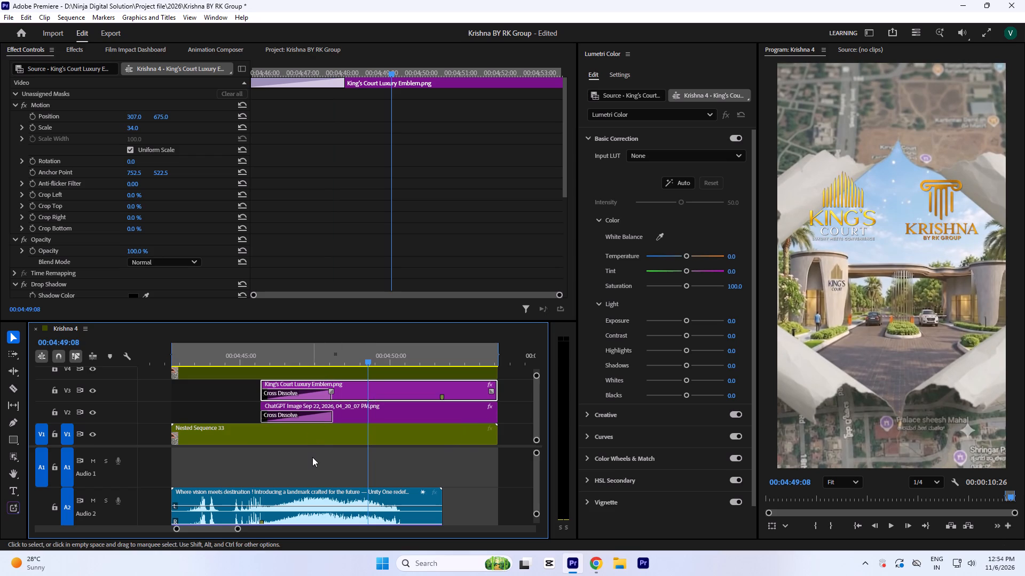
Play in short bursts from 00:04:49:08 to 00:04:51:07 to check the title's timing above the two logos.
key(space)
key(space)
key(space)
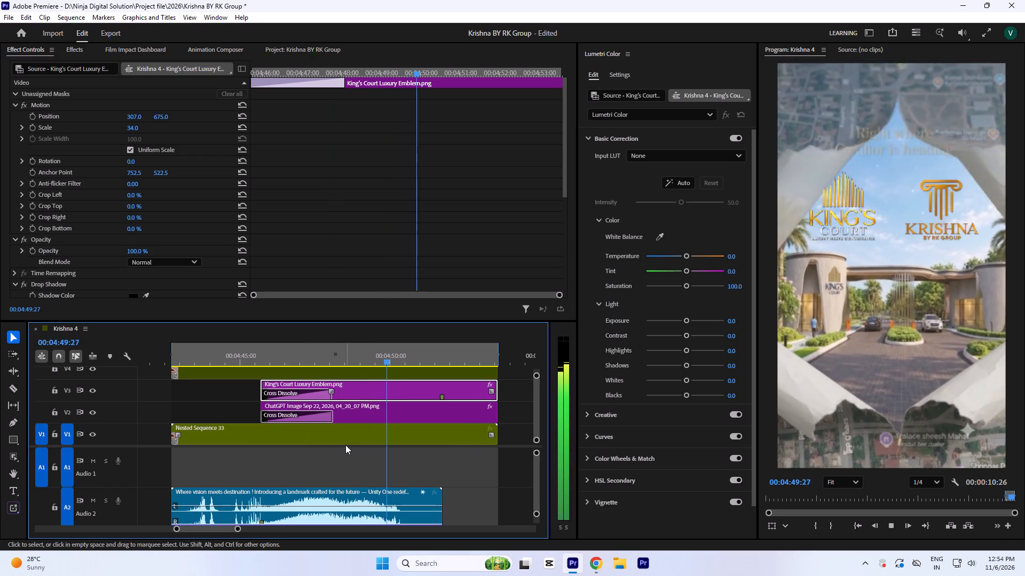
key(space)
key(space)
key(space)
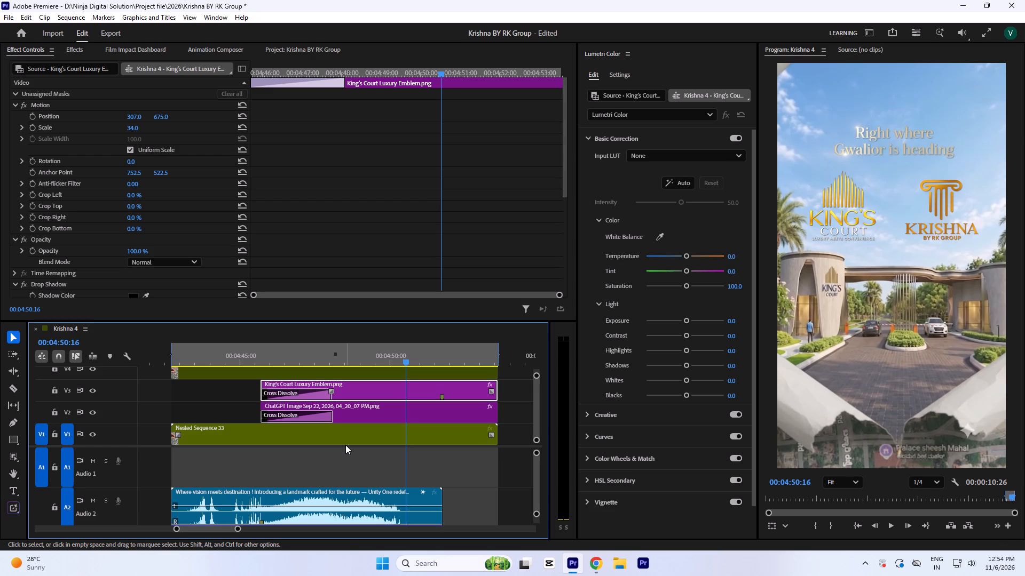
key(space)
key(space)
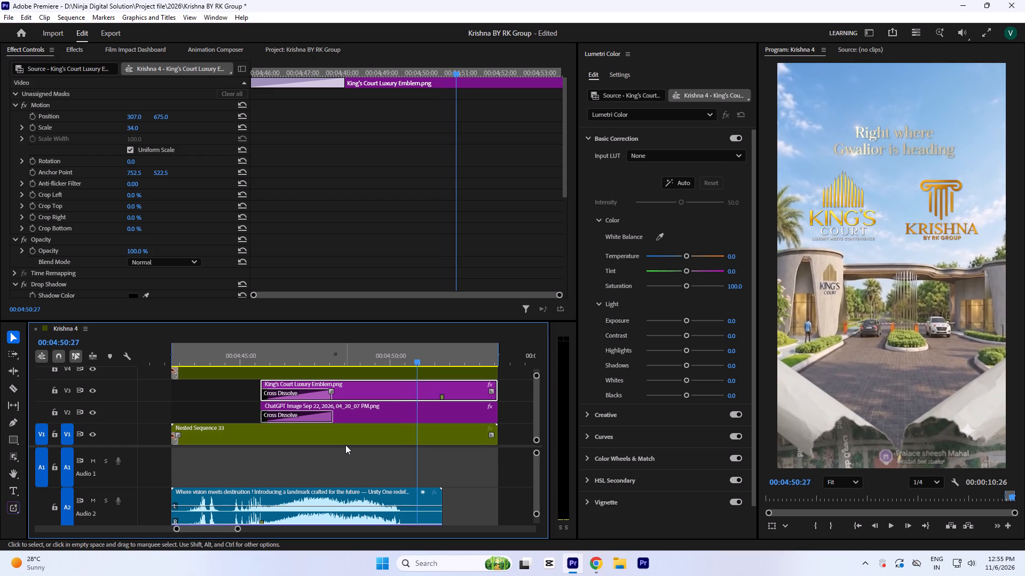
key(space)
key(space)
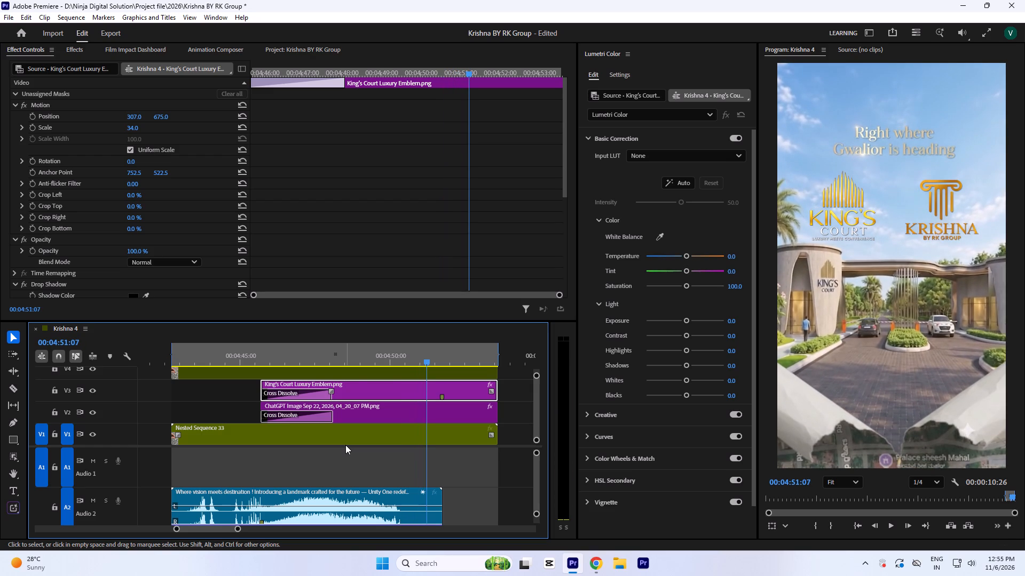
Scrub back to the logos' entrance and replay up to 00:04:48:07 to examine where their opening dissolves finish.
click(348, 358)
key(space)
key(space)
drag(350, 360, 325, 388)
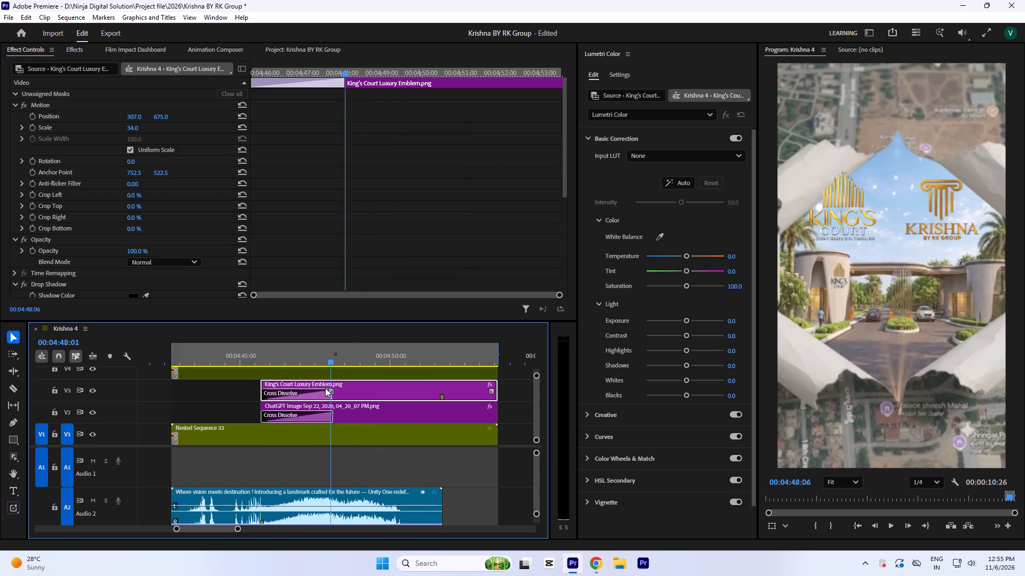
drag(325, 388, 262, 458)
key(space)
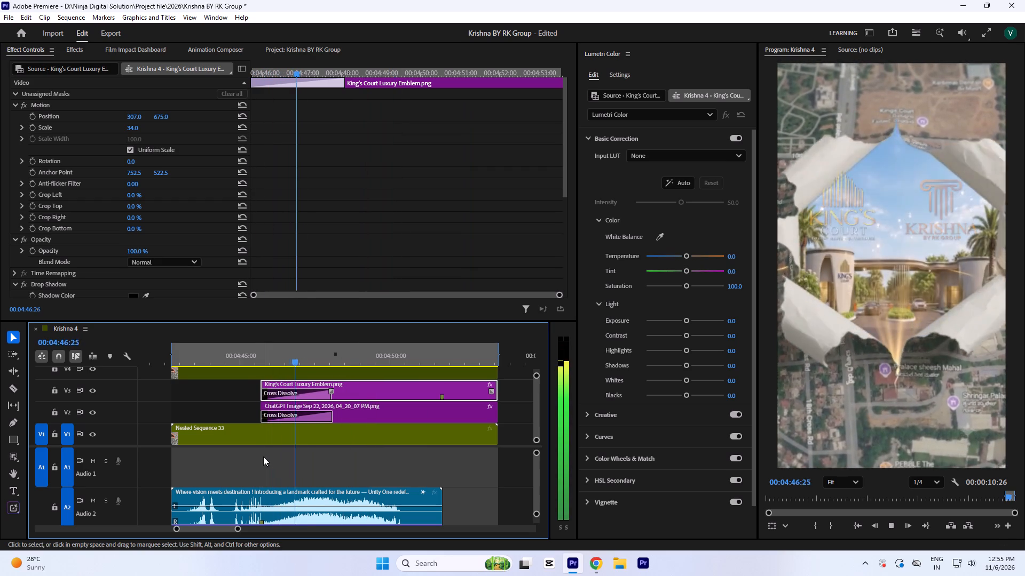
key(space)
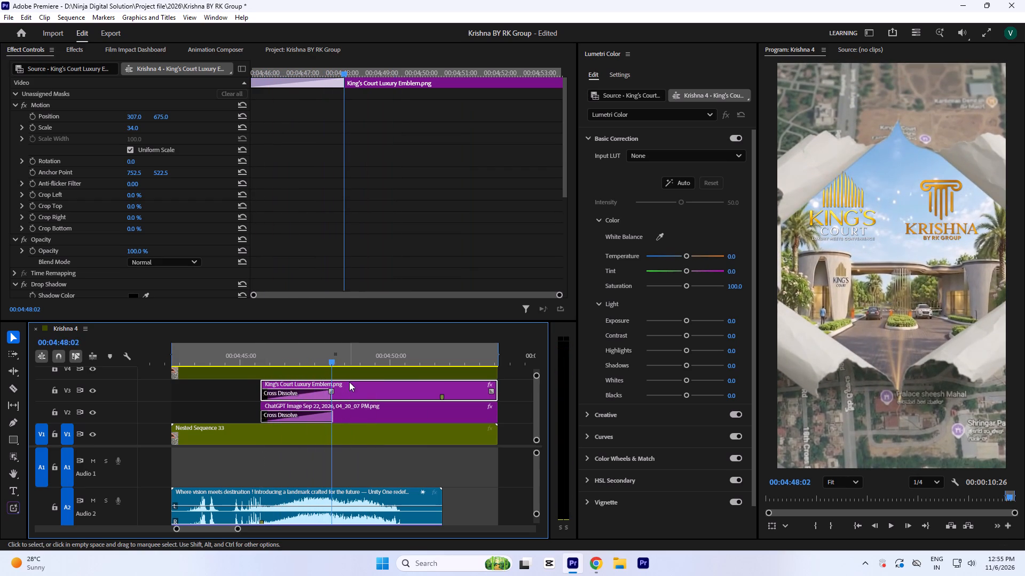
key(space)
key(space)
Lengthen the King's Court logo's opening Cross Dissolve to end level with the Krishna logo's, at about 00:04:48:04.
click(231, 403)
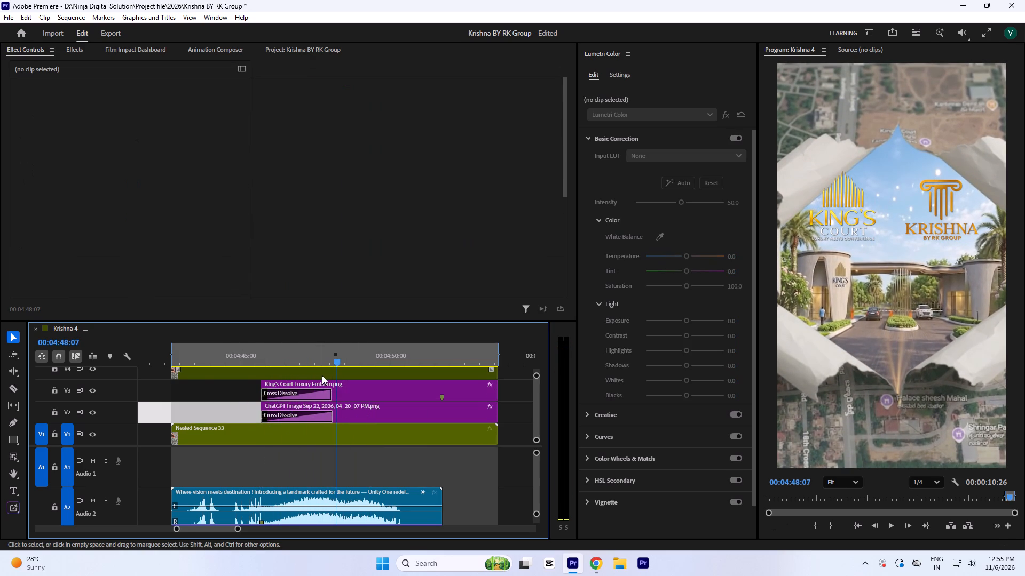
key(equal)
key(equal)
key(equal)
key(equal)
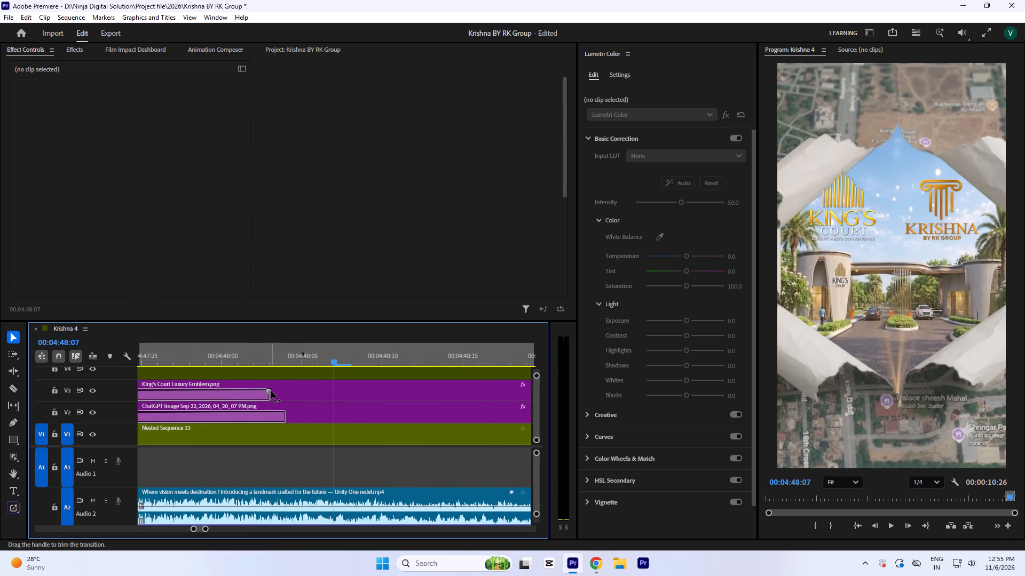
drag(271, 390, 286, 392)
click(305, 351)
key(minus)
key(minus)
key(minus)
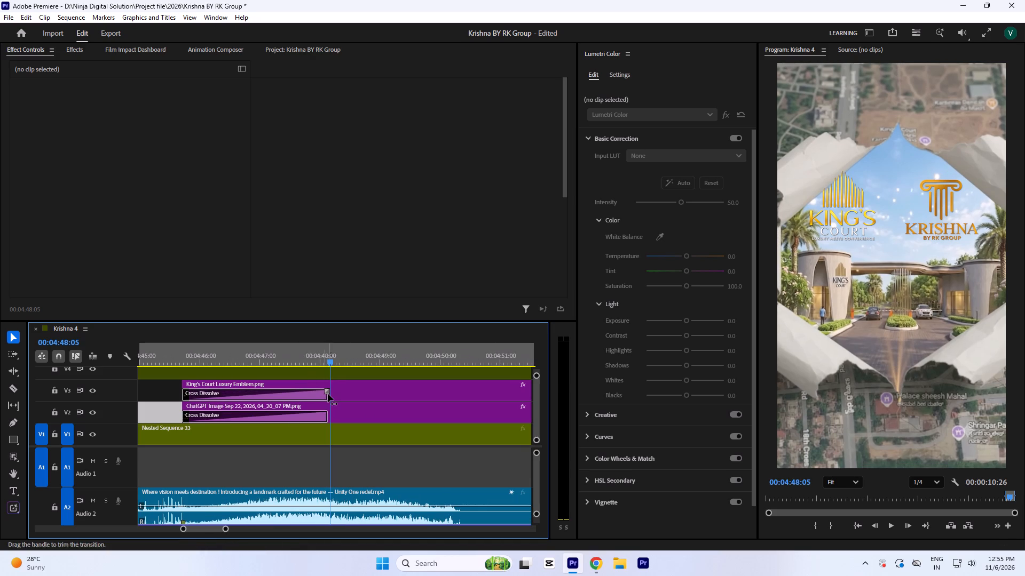
Check the logo clips' start at 00:04:45:21 and play the fade-in up to 00:04:49:08.
click(183, 355)
key(equal)
key(equal)
key(minus)
key(minus)
key(minus)
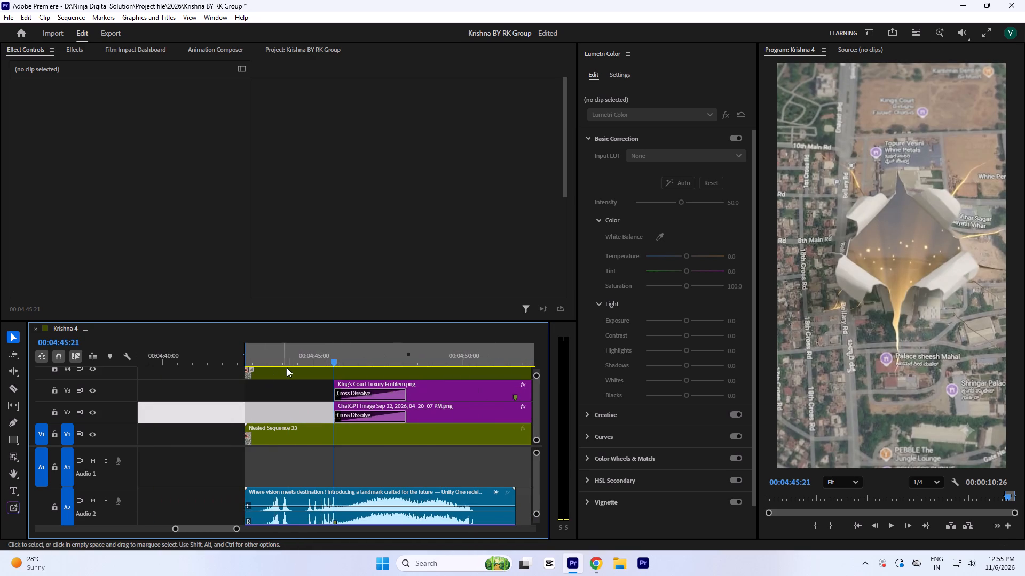
click(296, 356)
key(space)
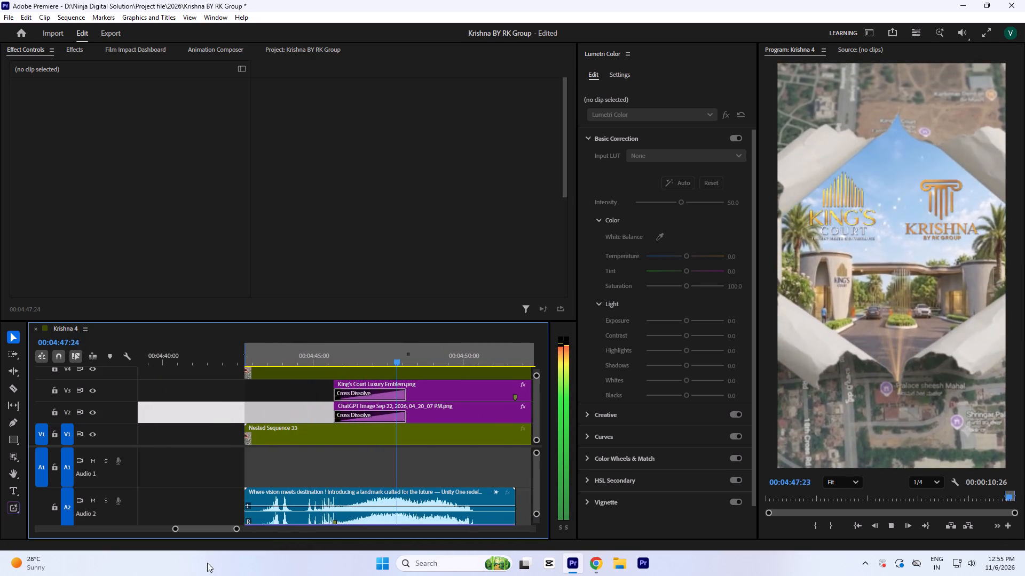
key(space)
key(space)
key(space)
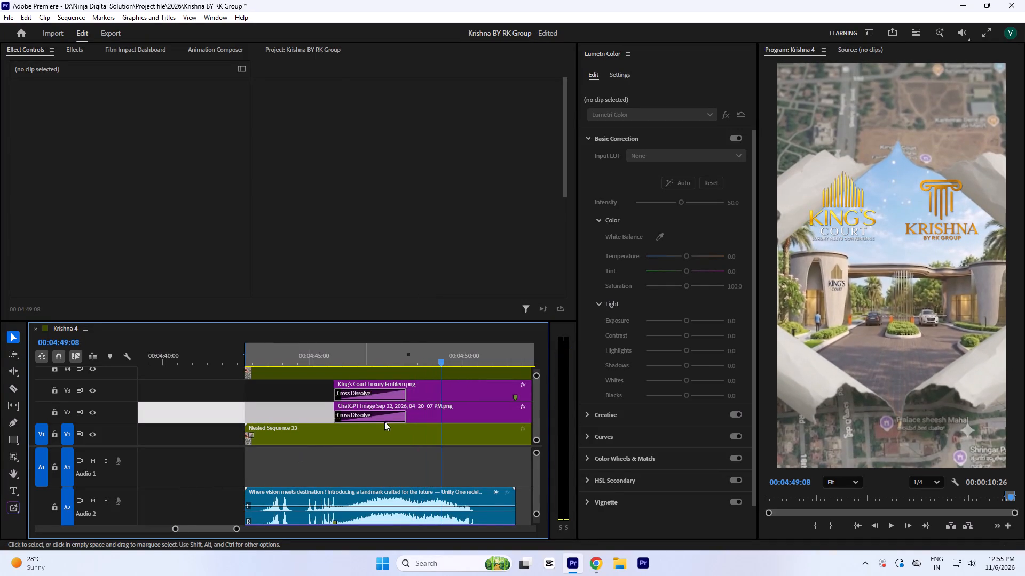
Scrub around the dissolves' end near 00:04:48:06 and replay the ending to judge the logo fade-in's speed against the tearing paper.
click(418, 349)
key(equal)
key(equal)
key(equal)
drag(289, 352, 277, 368)
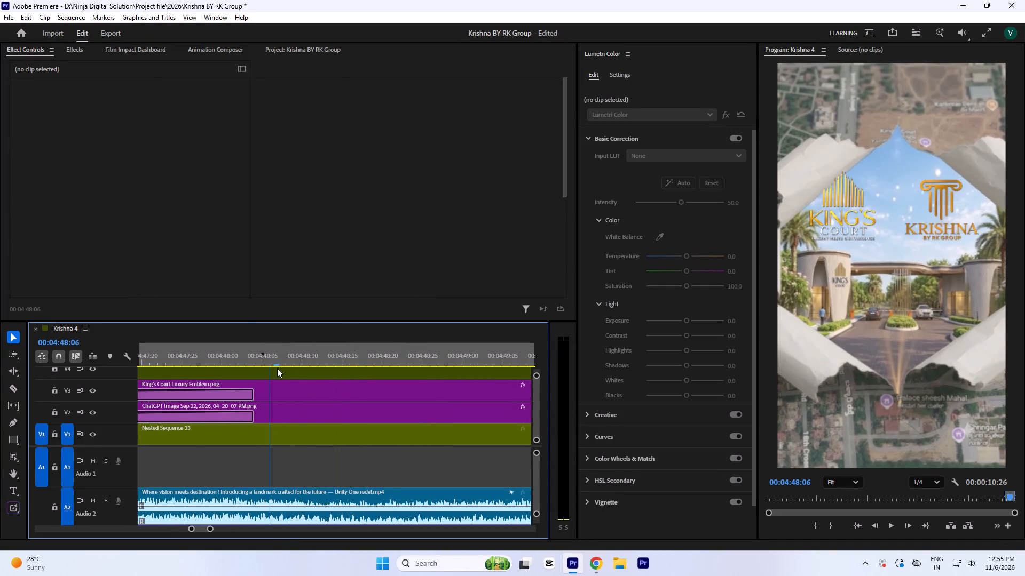
drag(277, 368, 330, 385)
key(minus)
key(minus)
key(minus)
key(Return)
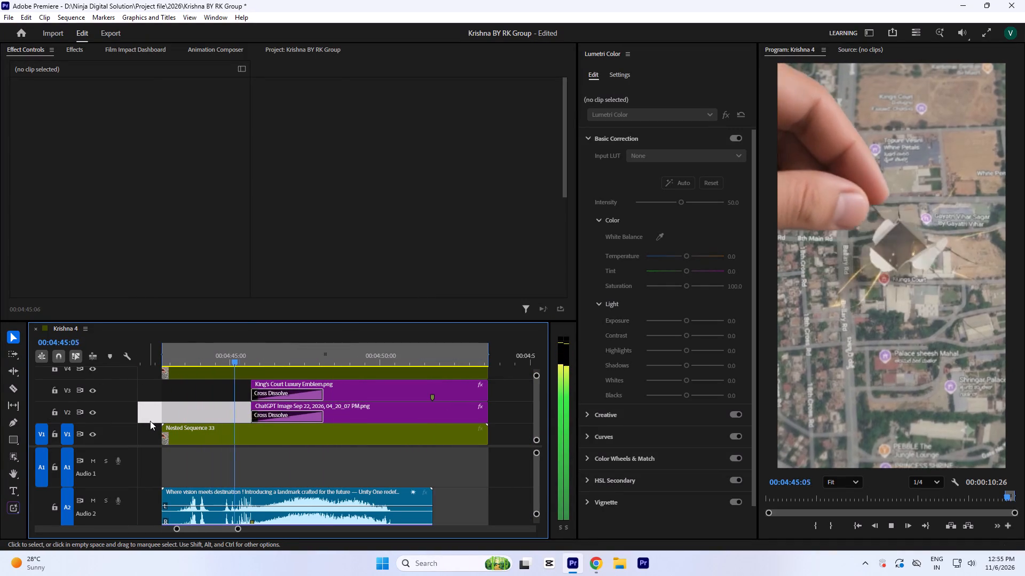
key(space)
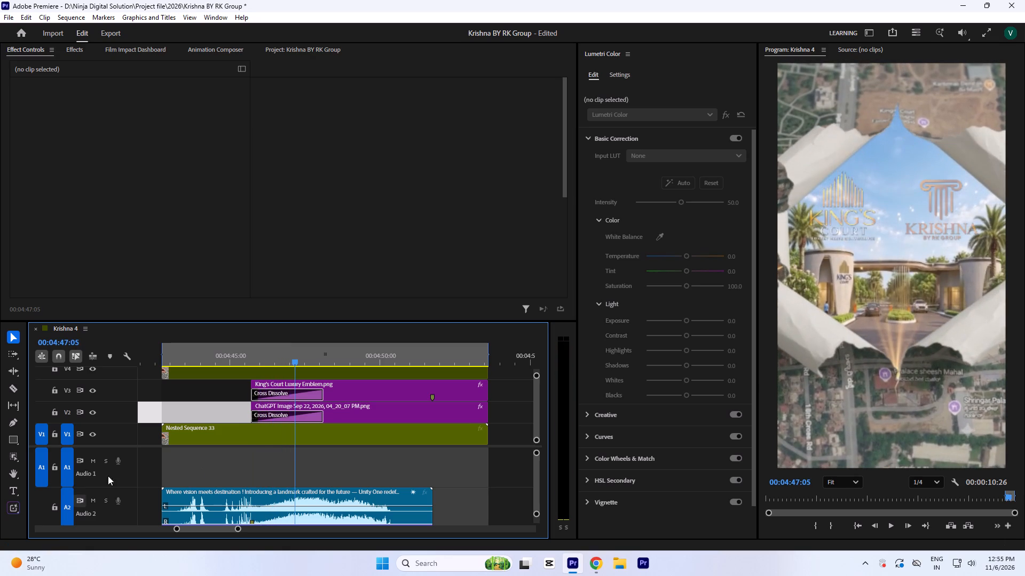
drag(262, 353, 279, 365)
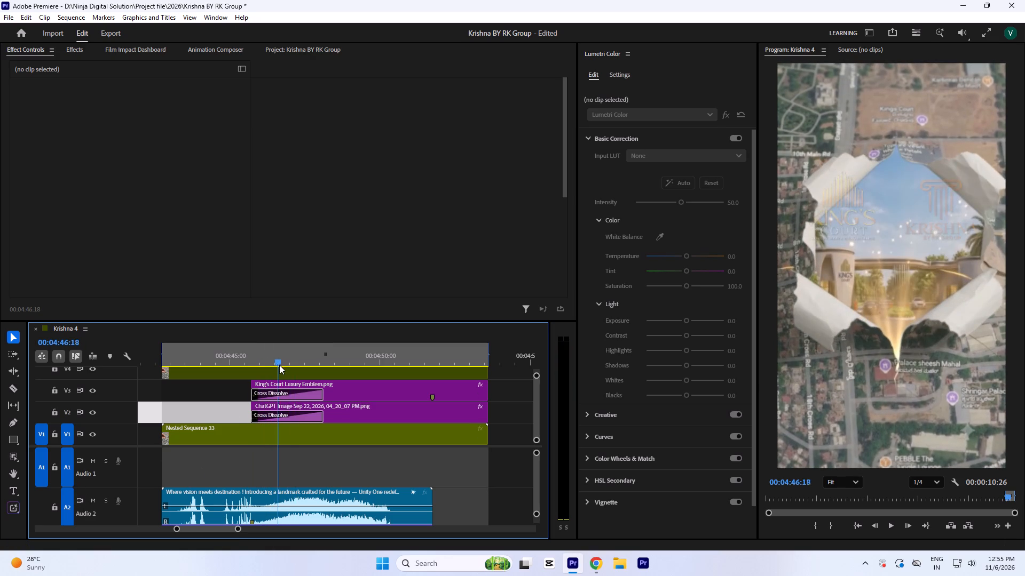
drag(279, 365, 253, 397)
key(space)
key(space)
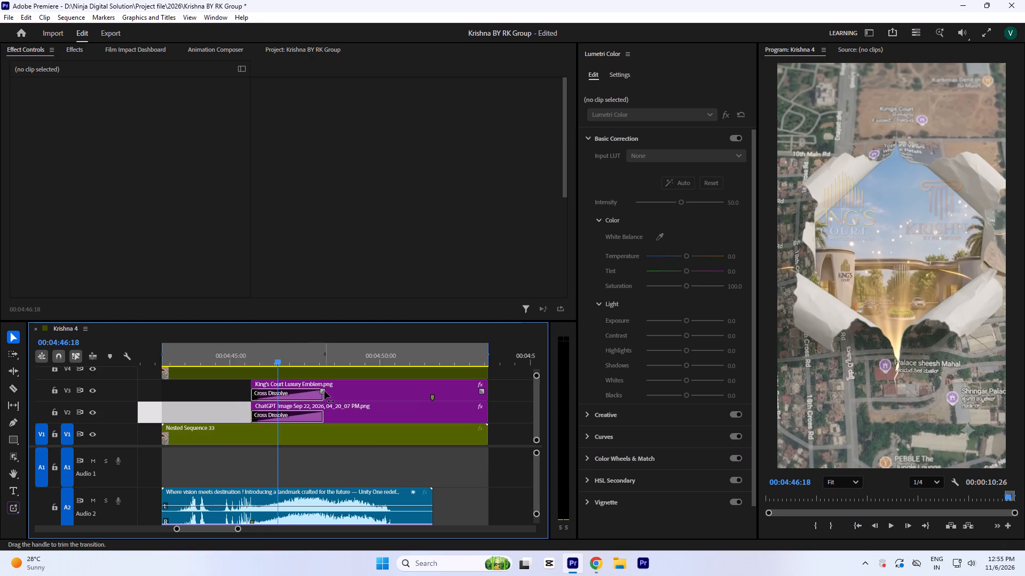
Lengthen the opening Cross Dissolves of the King's Court and Krishna logo clips to end together at about 00:04:48:17.
drag(325, 391, 338, 395)
drag(325, 412, 336, 416)
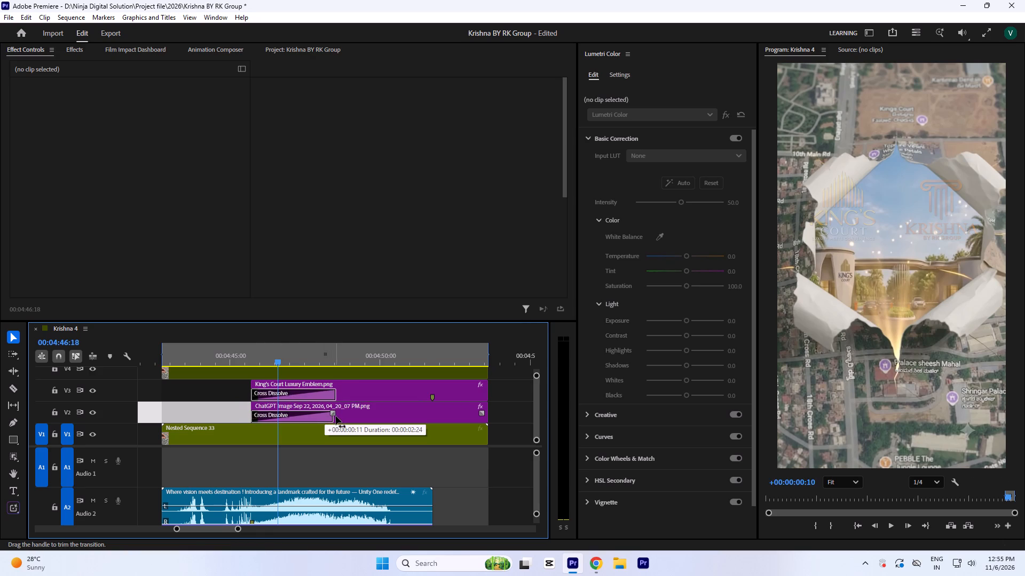
drag(336, 416, 337, 416)
click(335, 352)
key(equal)
key(equal)
key(equal)
key(equal)
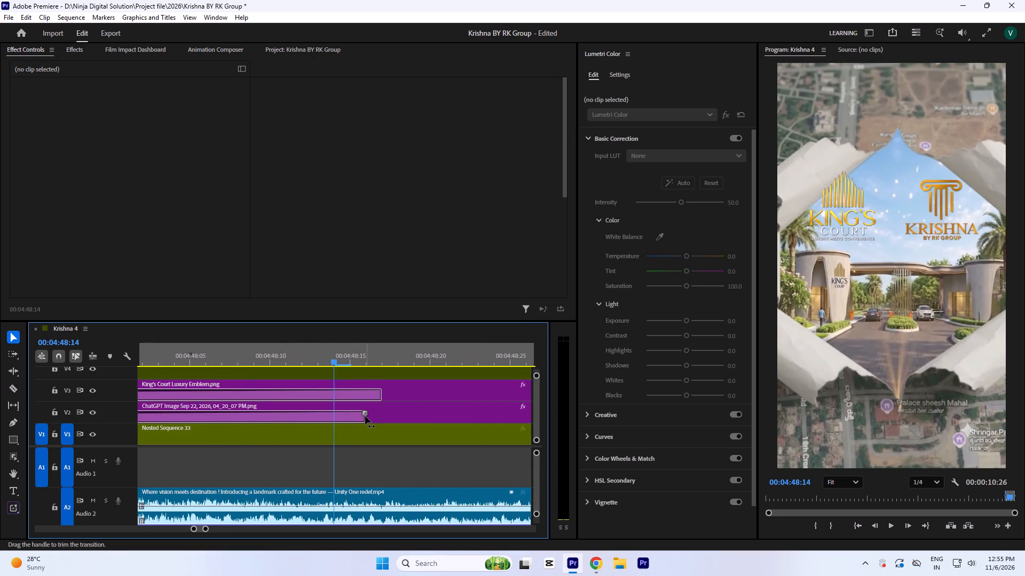
drag(365, 416, 376, 418)
Play the ending from about 00:04:45:00 to 00:04:47:19 to check the slower fade-in of both logos.
key(minus)
key(minus)
key(minus)
key(minus)
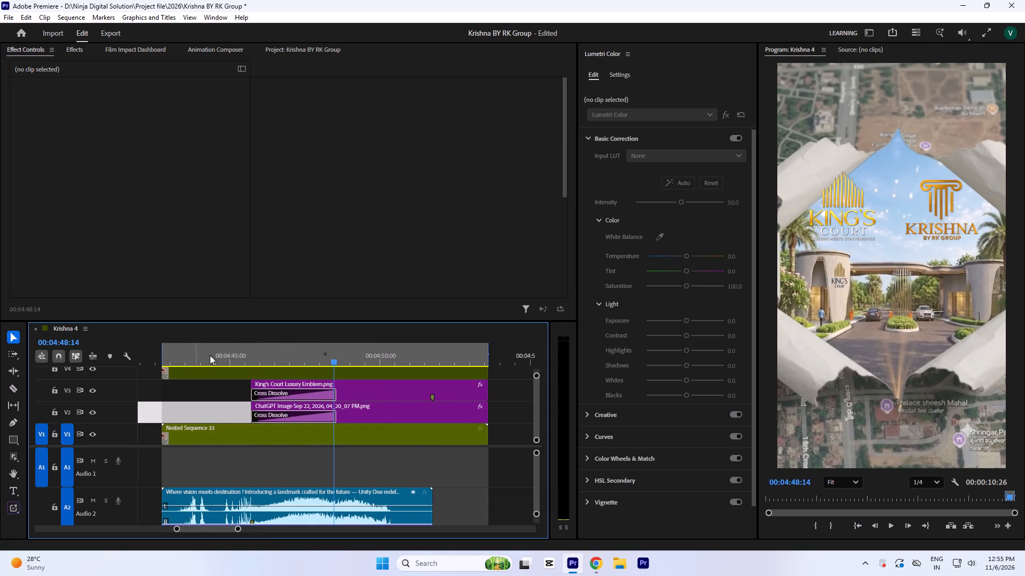
click(227, 340)
click(232, 351)
key(space)
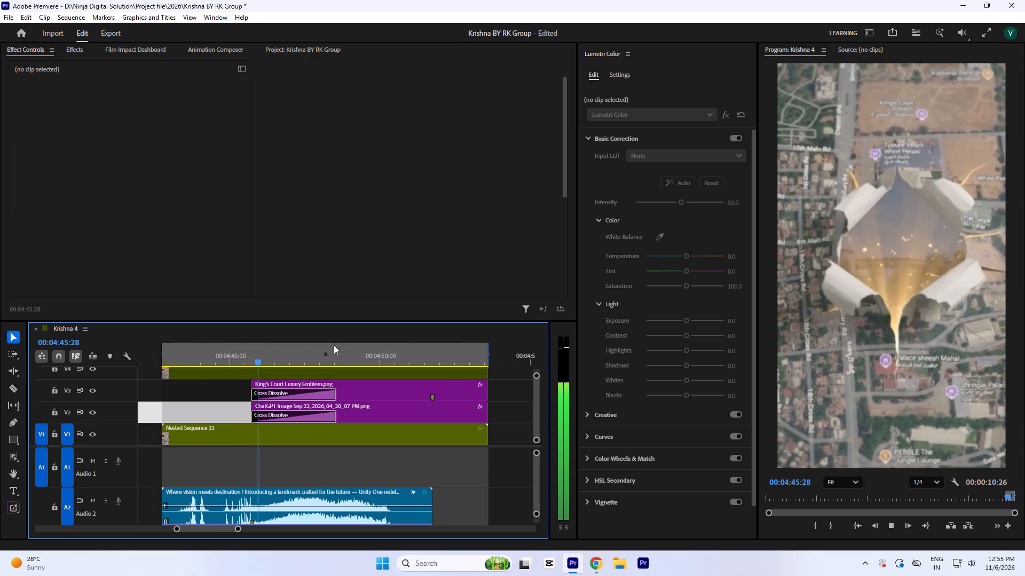
key(space)
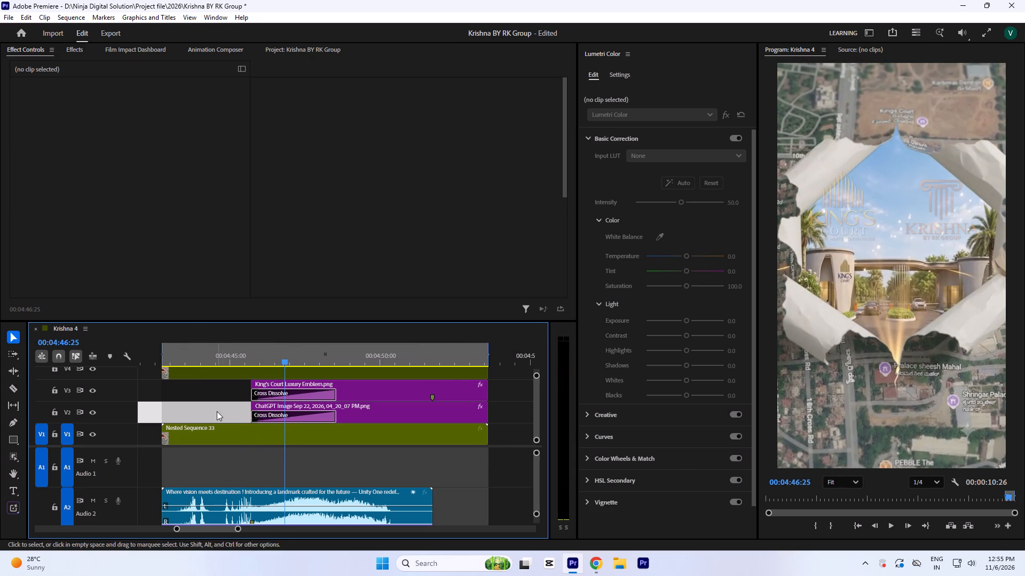
key(space)
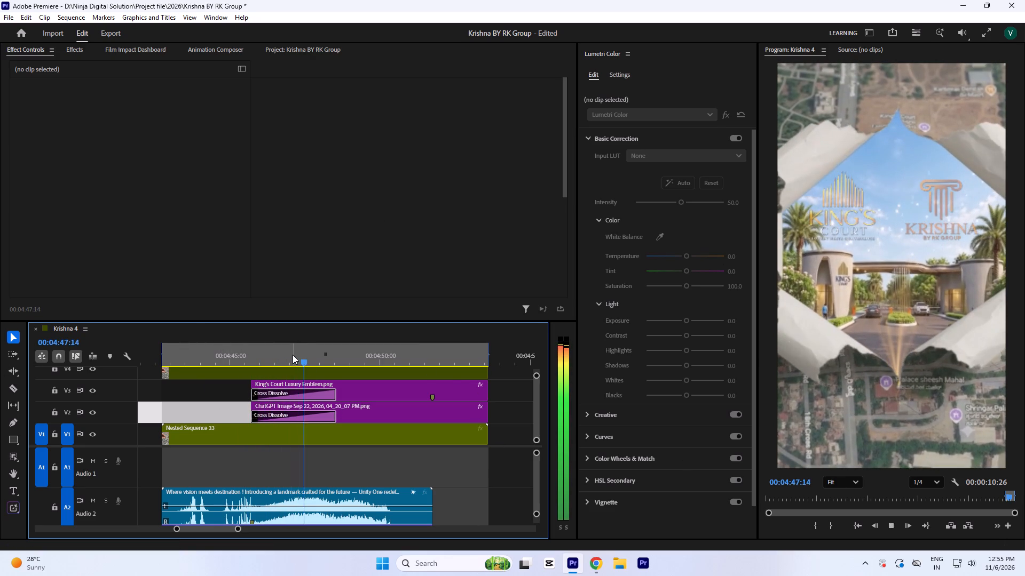
key(space)
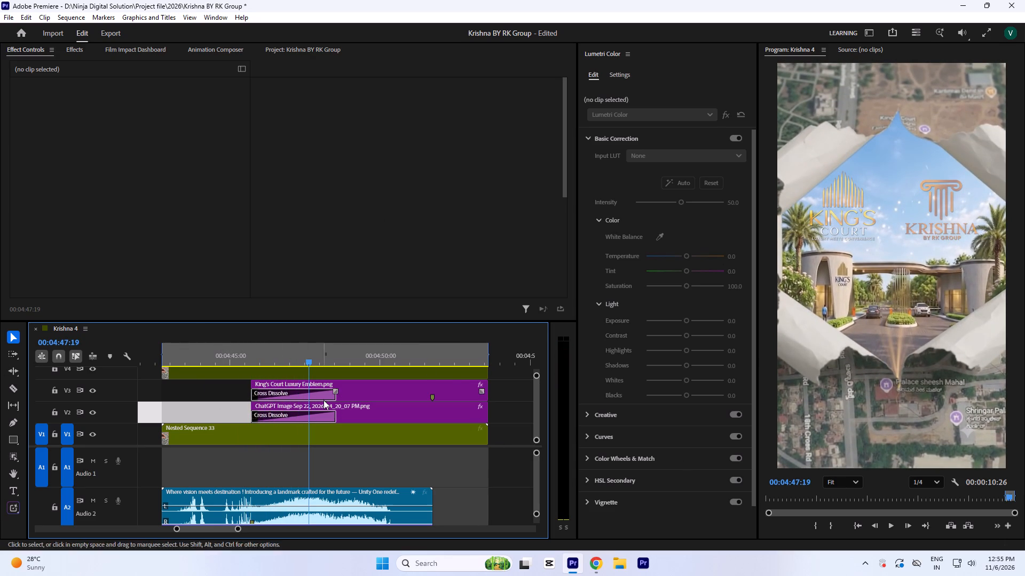
Examine the ends of both logo dissolves closely around 00:04:48:17 and scrub past them to about 00:04:48:22.
click(337, 357)
key(equal)
key(equal)
key(equal)
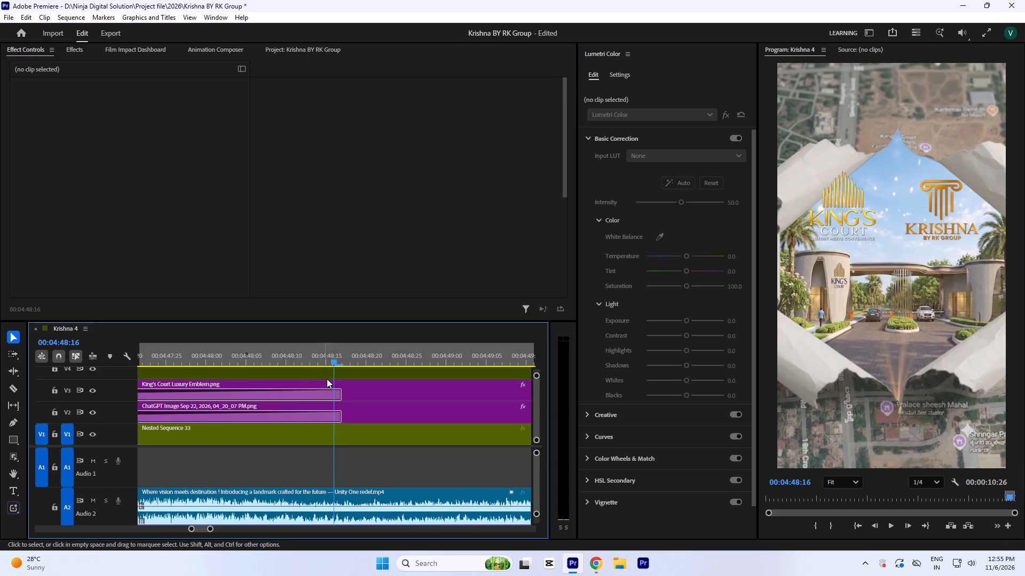
key(equal)
key(equal)
click(351, 354)
key(minus)
key(minus)
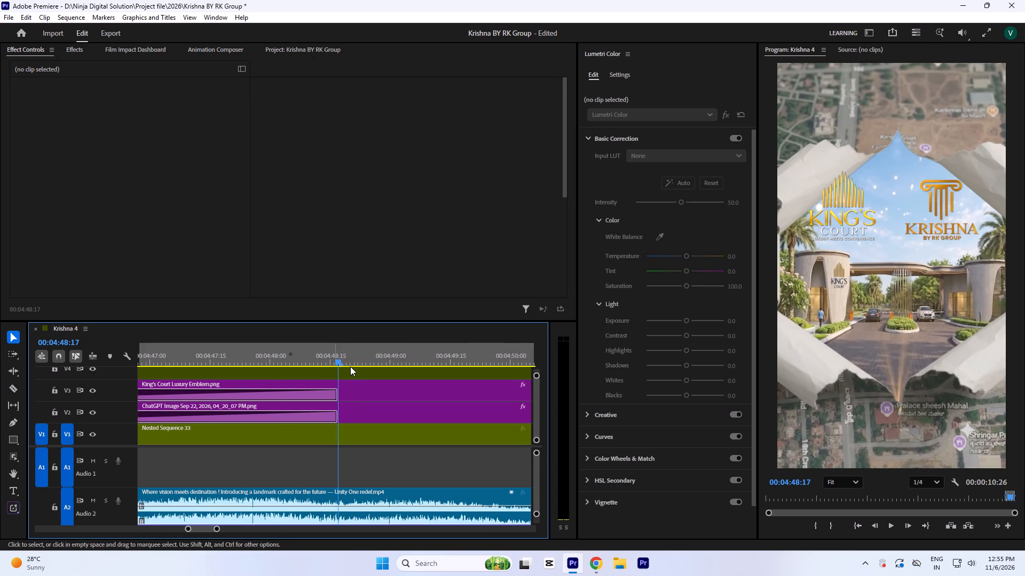
drag(339, 357, 365, 374)
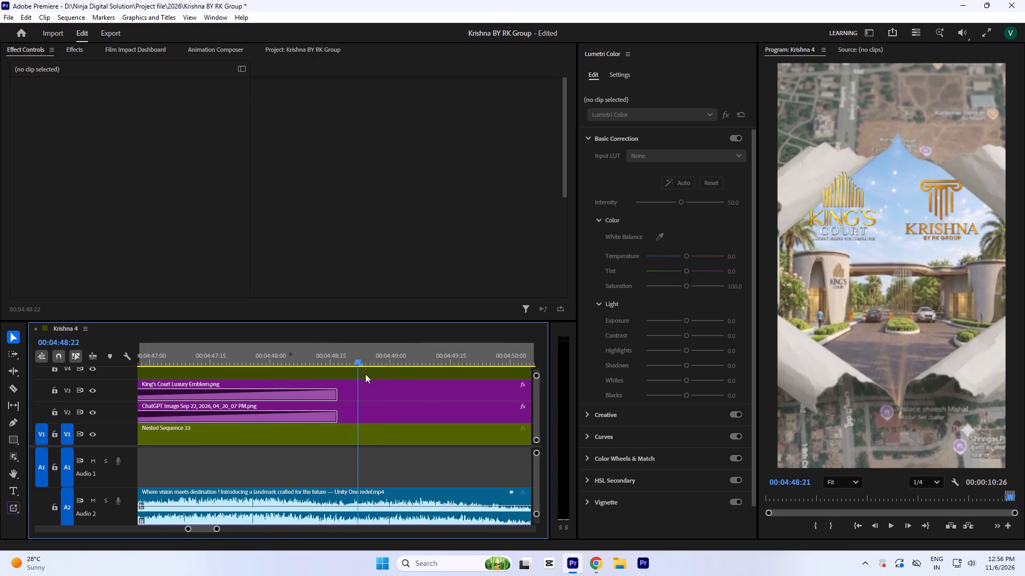
Scrub and play the rest of the ending to about 00:04:52:08 to check both logos against the heading text.
drag(365, 374, 459, 383)
key(minus)
key(minus)
key(minus)
drag(348, 355, 364, 363)
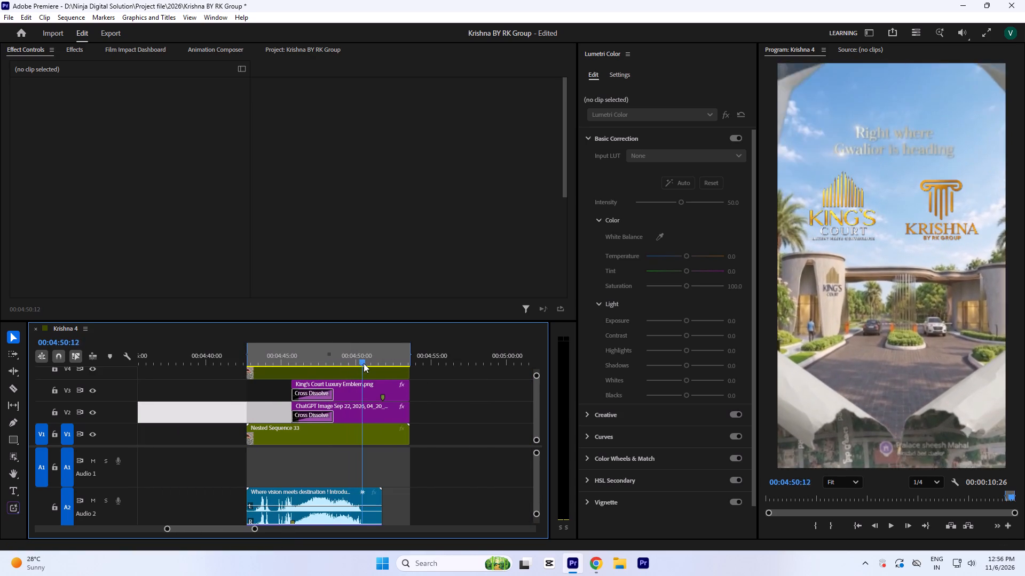
drag(364, 363, 385, 372)
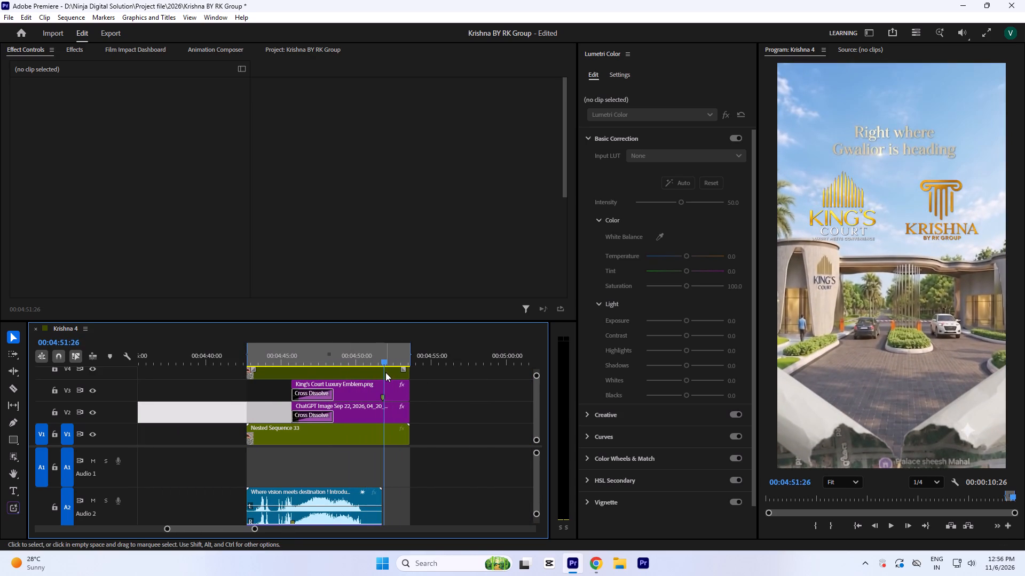
key(space)
key(space)
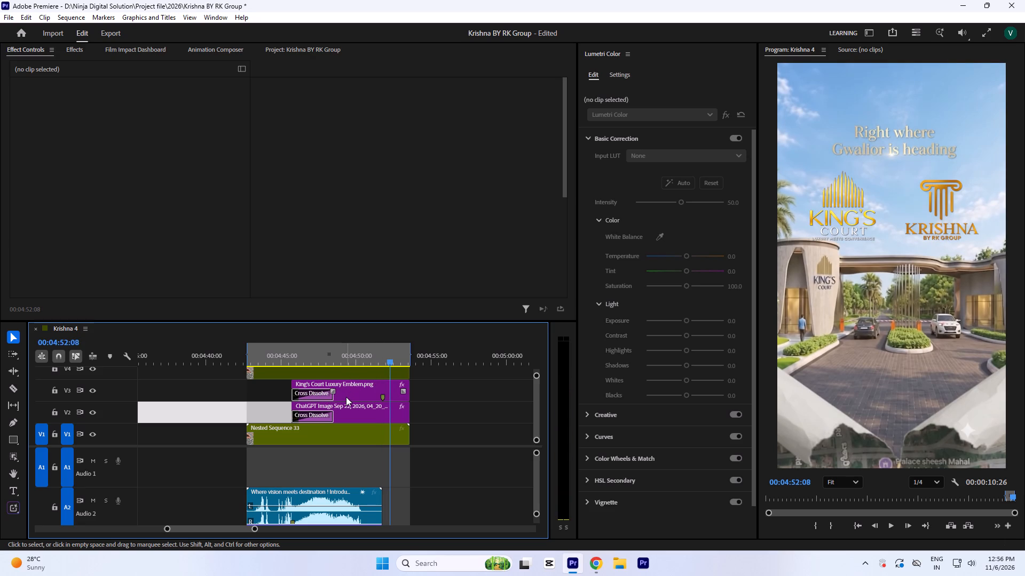
click(333, 348)
key(equal)
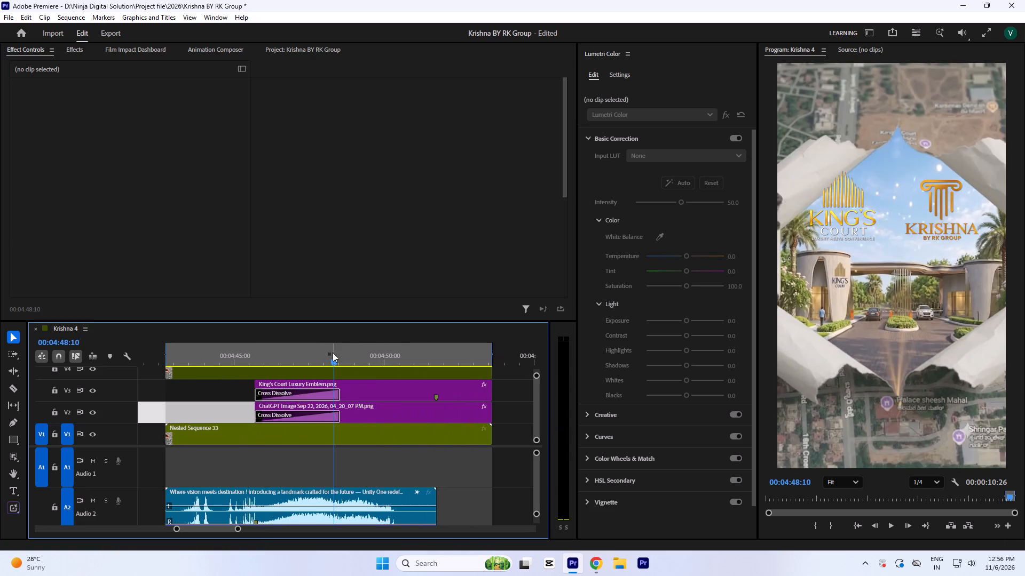
Replay the ending from its start to about 00:04:49:23 to judge the timing of the logo fade-in and heading text.
key(Return)
key(minus)
key(minus)
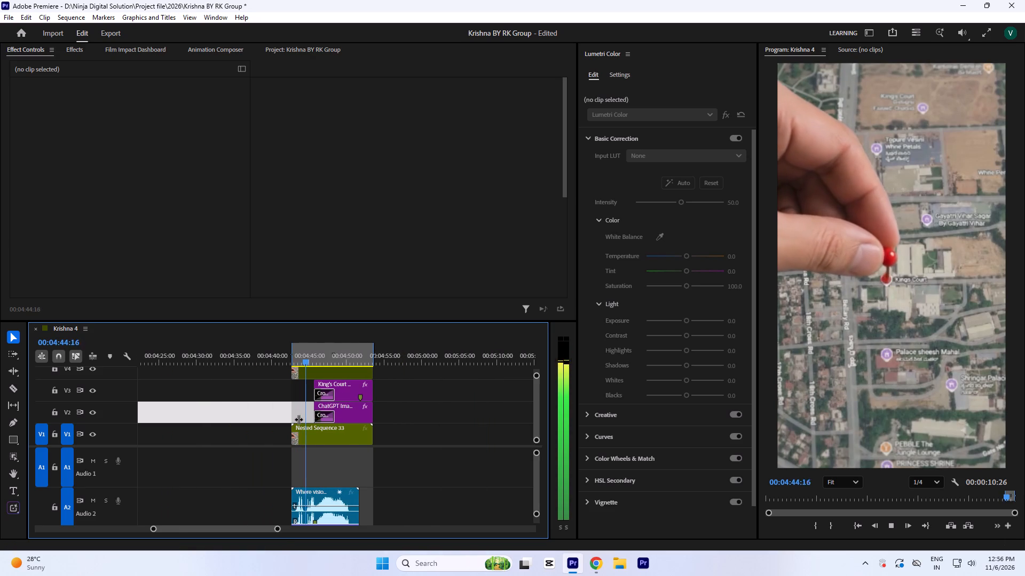
key(space)
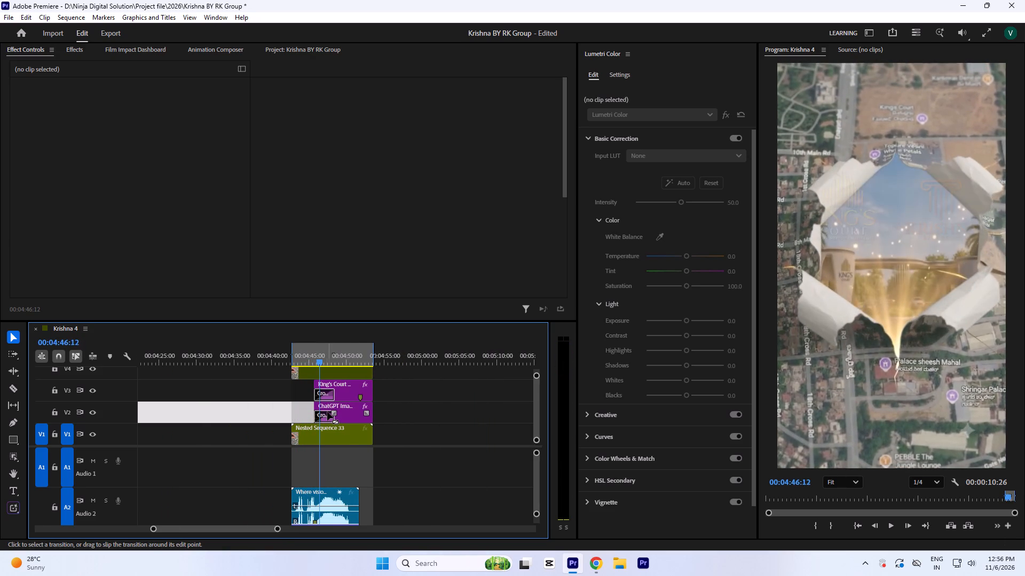
key(Return)
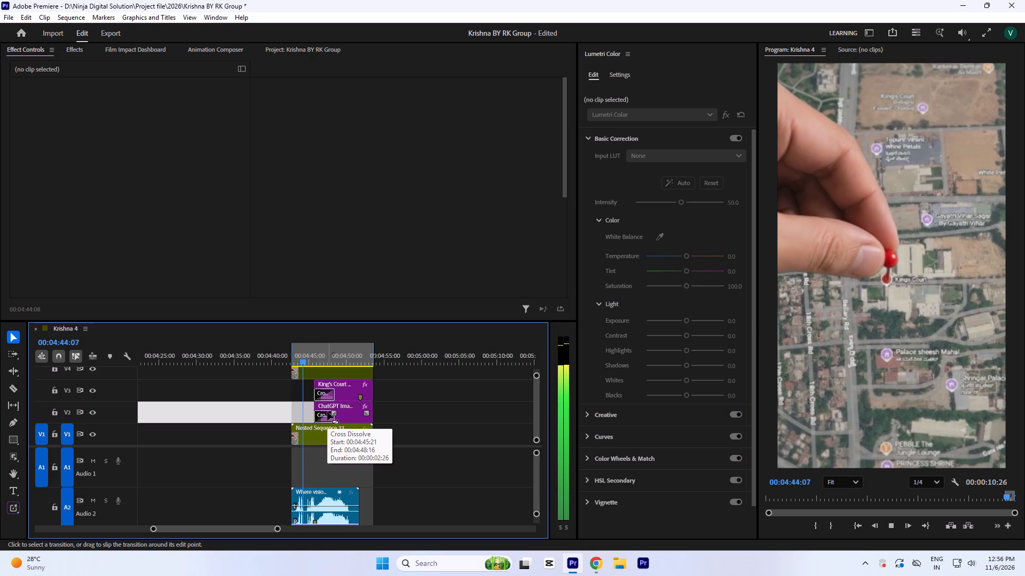
key(space)
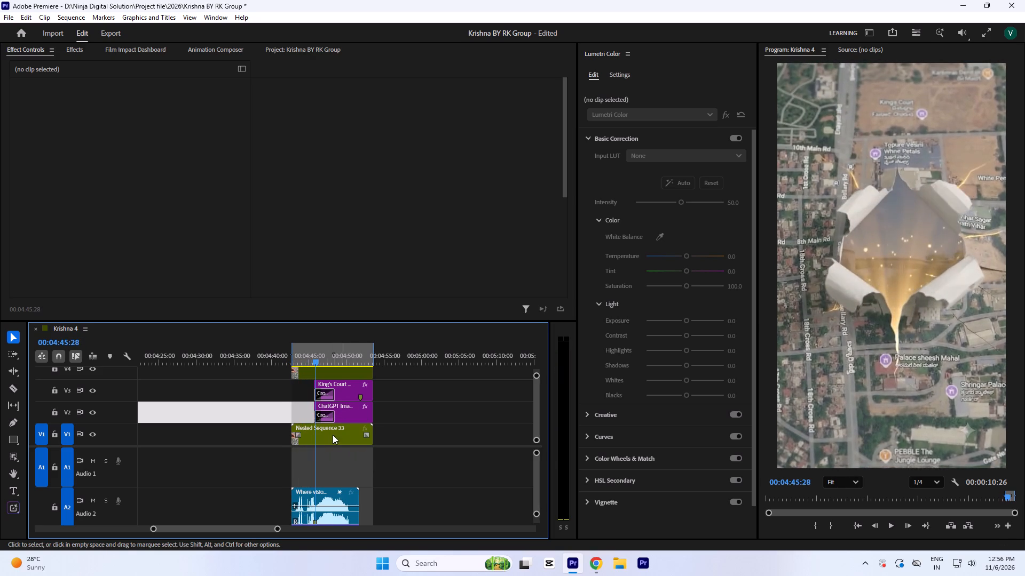
key(space)
key(space)
key(equal)
key(space)
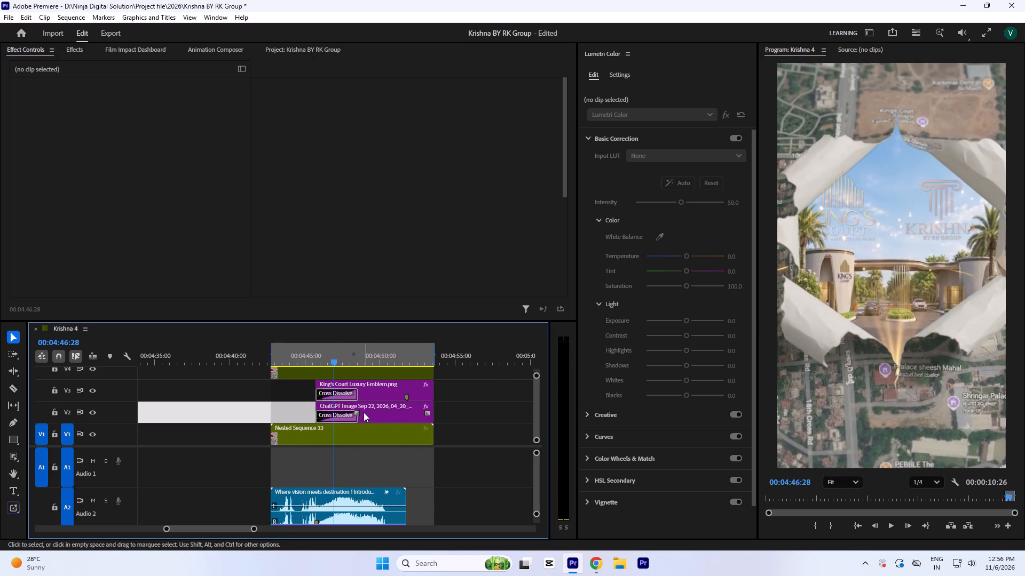
key(space)
key(equal)
key(space)
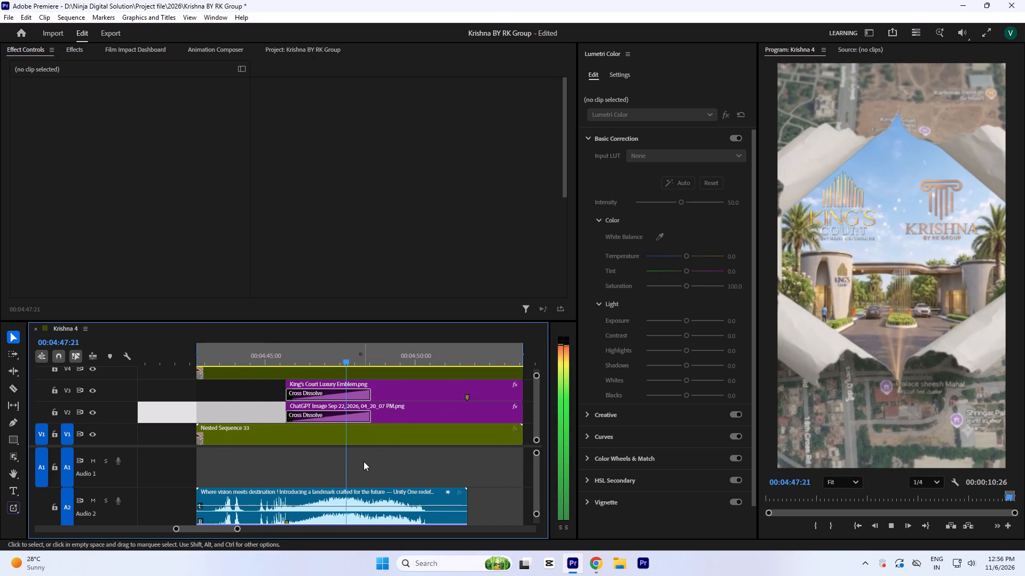
key(space)
key(space)
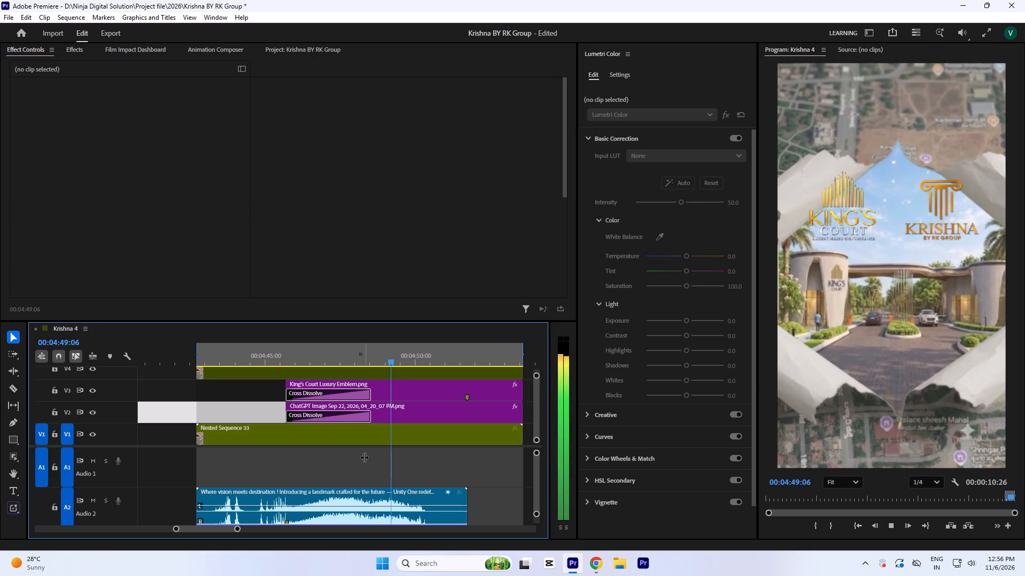
key(space)
key(space)
key(space)
Add a marker to both the King's Court and Krishna logo clips at 00:04:49:11, just before the heading text fades in.
key(equal)
key(equal)
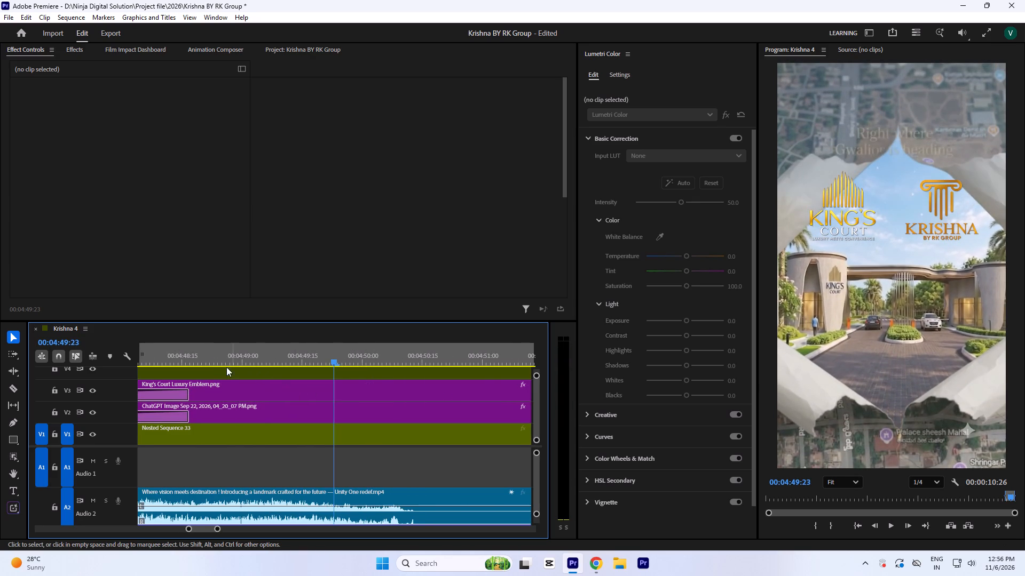
drag(195, 350, 203, 357)
key(minus)
key(space)
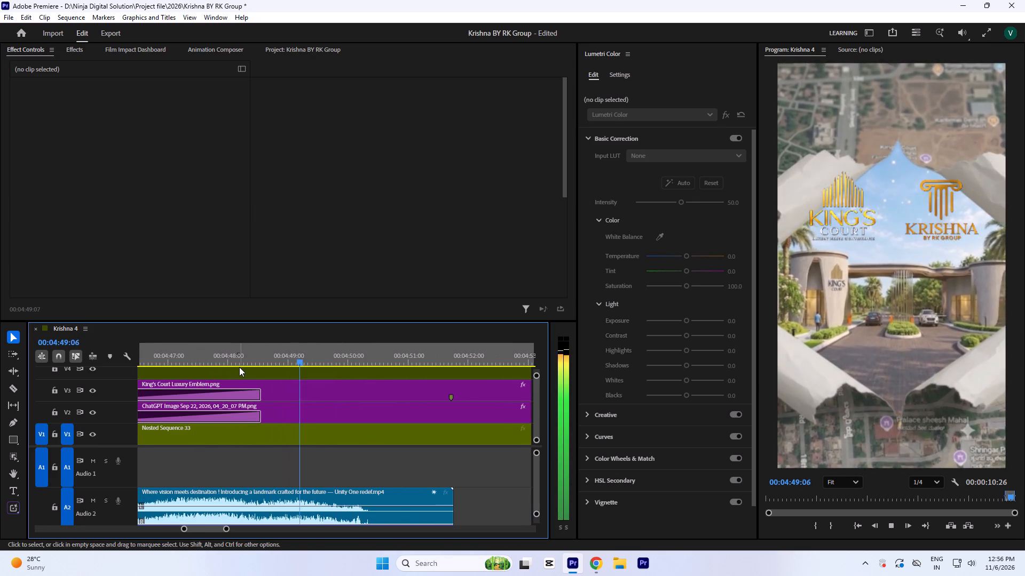
key(space)
key(minus)
click(334, 394)
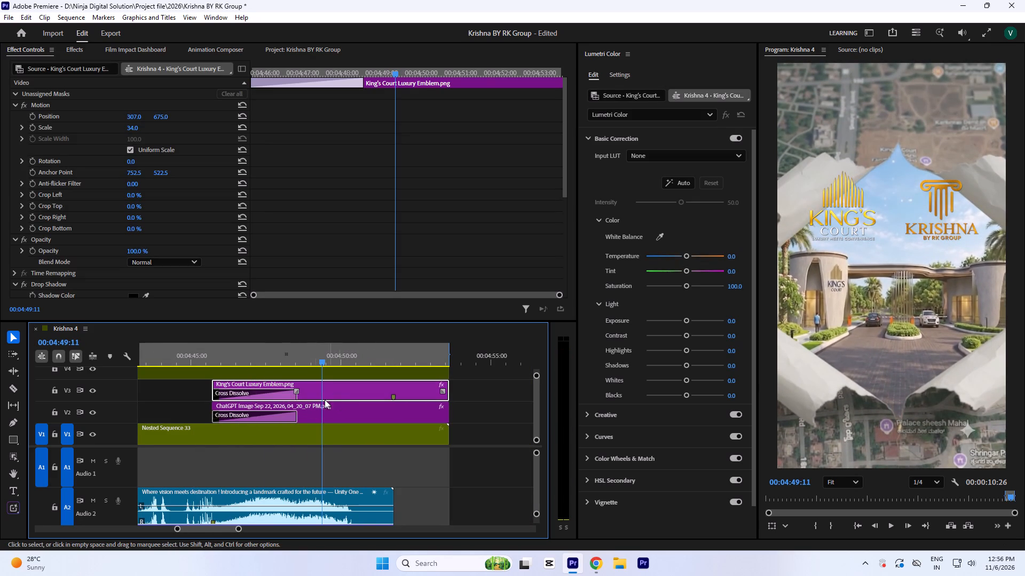
key(m)
click(337, 408)
key(m)
Start Position and Scale keyframing on the King's Court logo clip at 00:04:49:11.
click(343, 390)
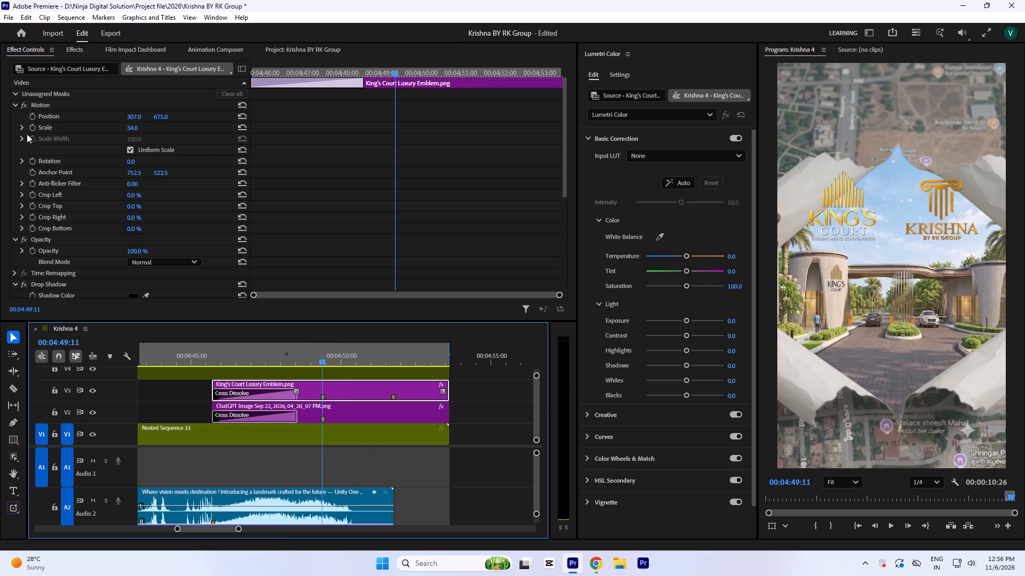
click(35, 116)
click(30, 130)
Keyframe the King's Court logo at 00:04:50:06 with Position 201, 173 and Scale 23, shrinking it into the frame's upper-left corner.
drag(334, 352, 337, 355)
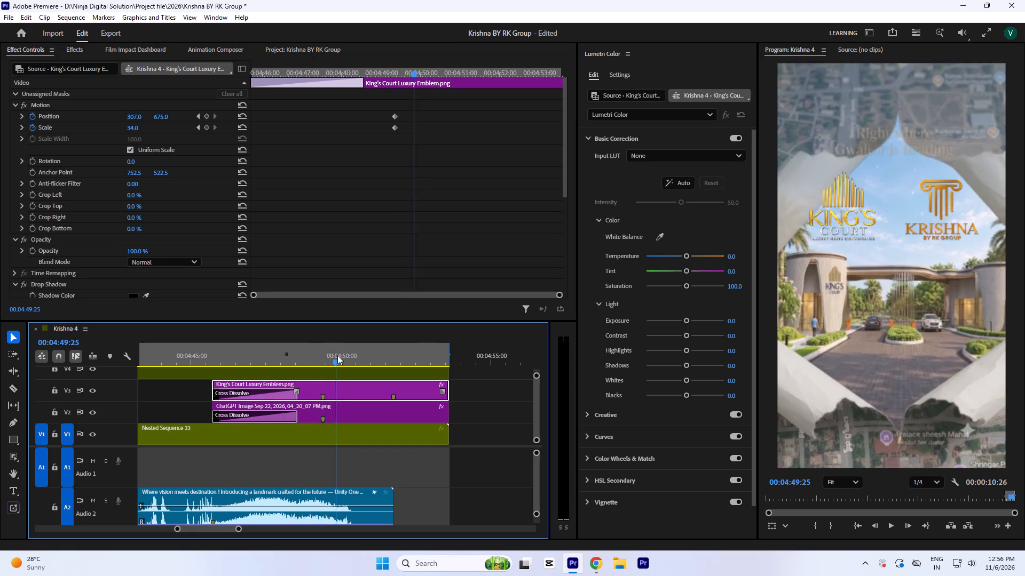
drag(337, 355, 338, 356)
key(equal)
key(equal)
drag(352, 353, 369, 375)
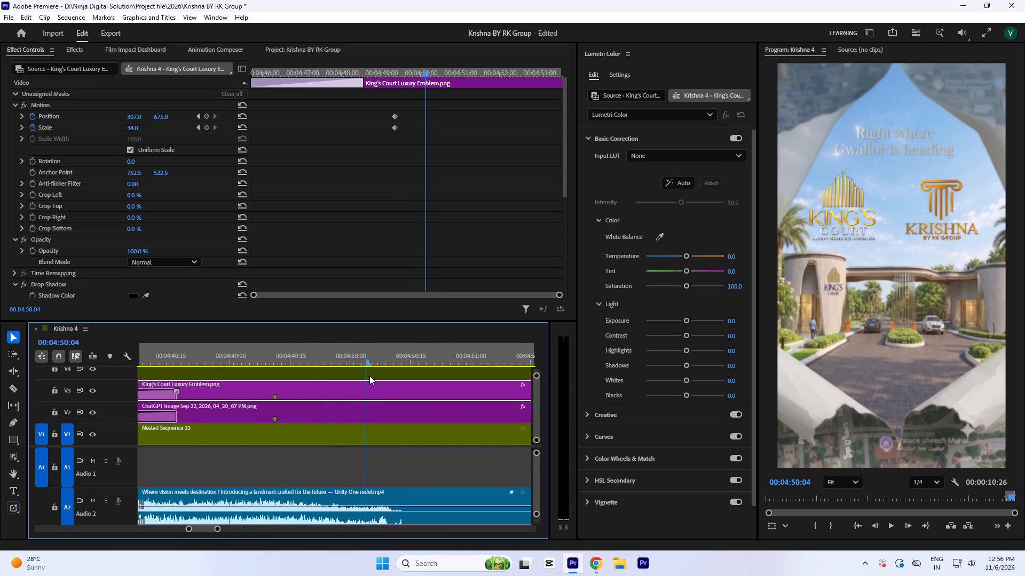
drag(369, 375, 374, 377)
drag(161, 117, 160, 335)
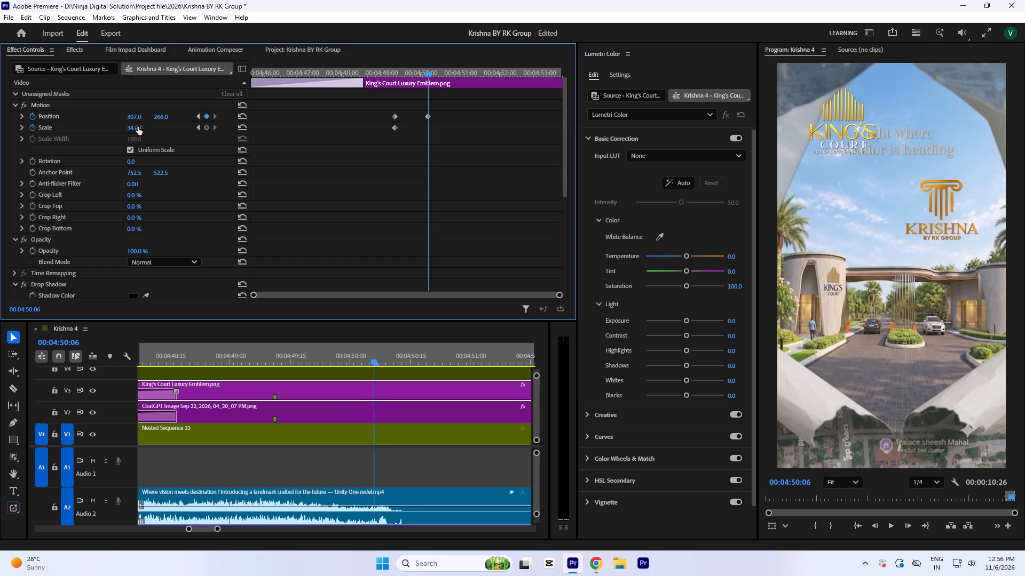
drag(138, 127, 137, 132)
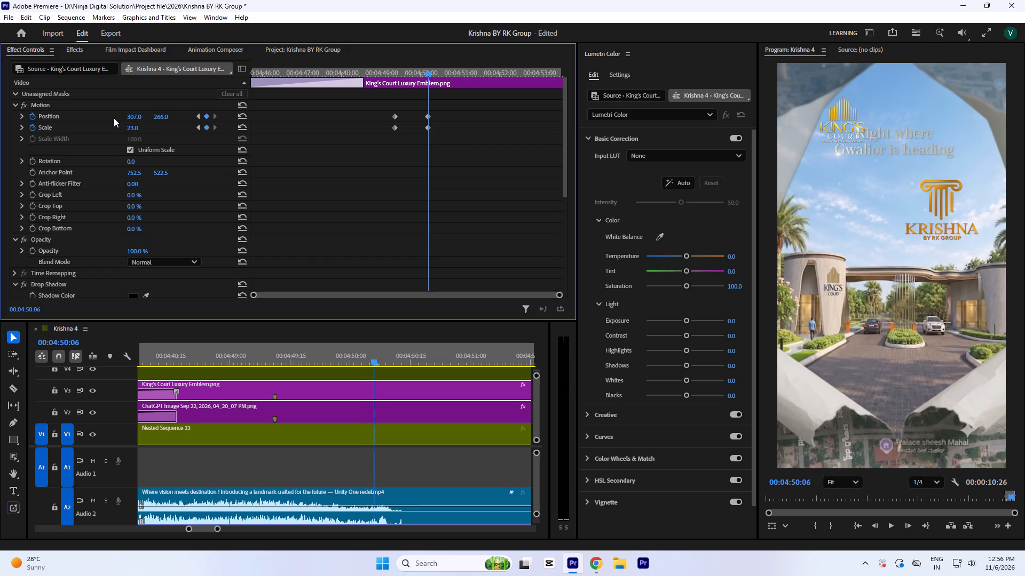
drag(131, 115, 107, 163)
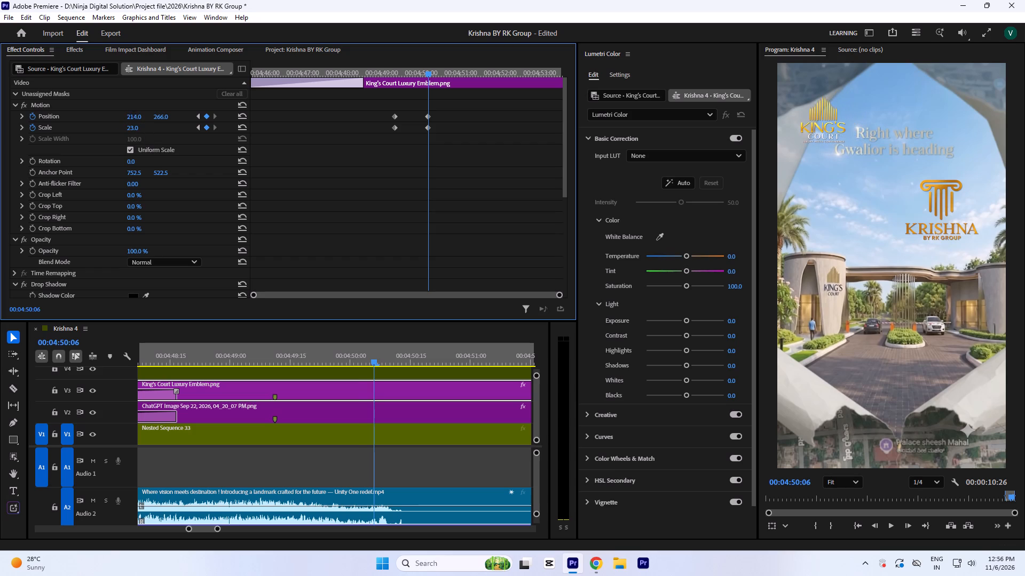
drag(107, 163, 104, 169)
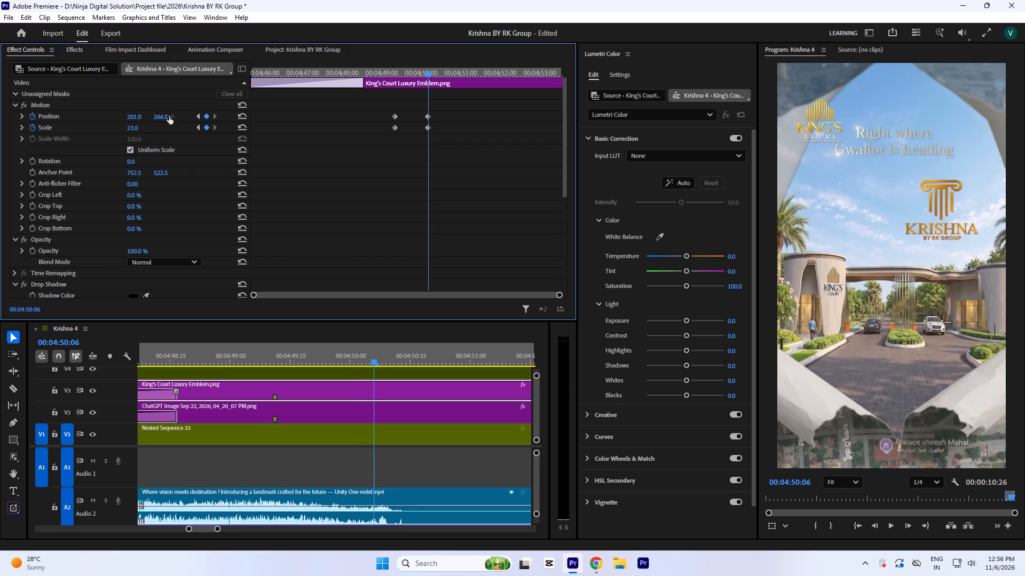
drag(161, 114, 159, 164)
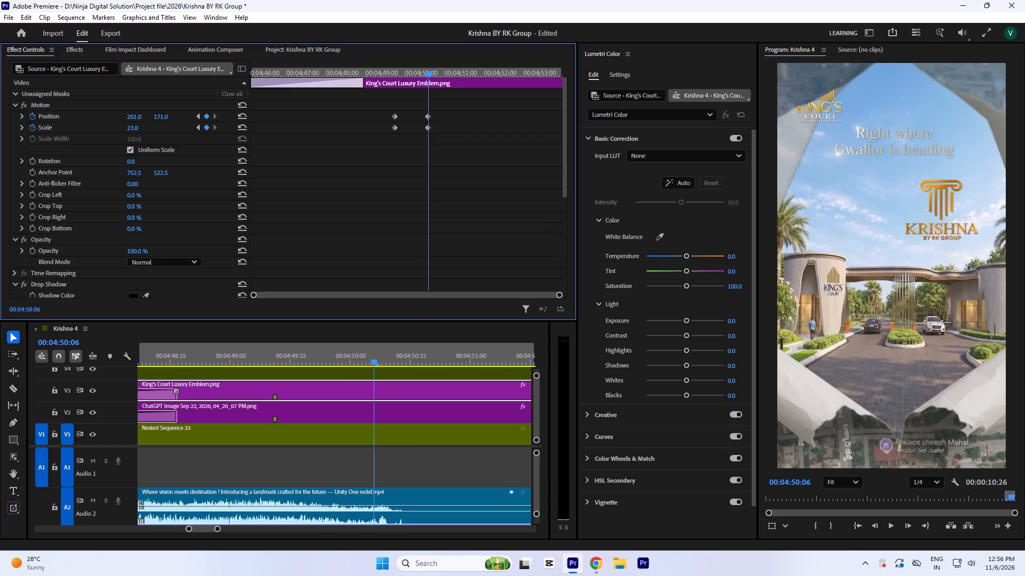
drag(159, 164, 159, 163)
Move the King's Court logo's ending Position and Scale keyframes together to 00:04:52:25.
click(413, 351)
key(minus)
key(minus)
drag(397, 351, 424, 371)
drag(419, 101, 438, 144)
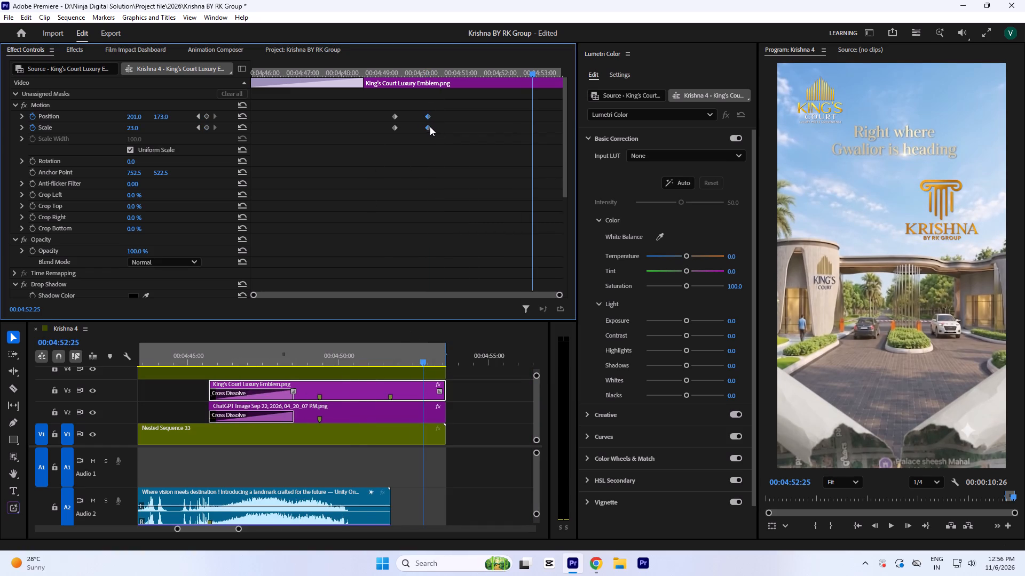
drag(430, 126, 531, 137)
Refine the King's Court logo's ending keyframes to Position 186, 142 and Scale 20.
drag(134, 116, 139, 115)
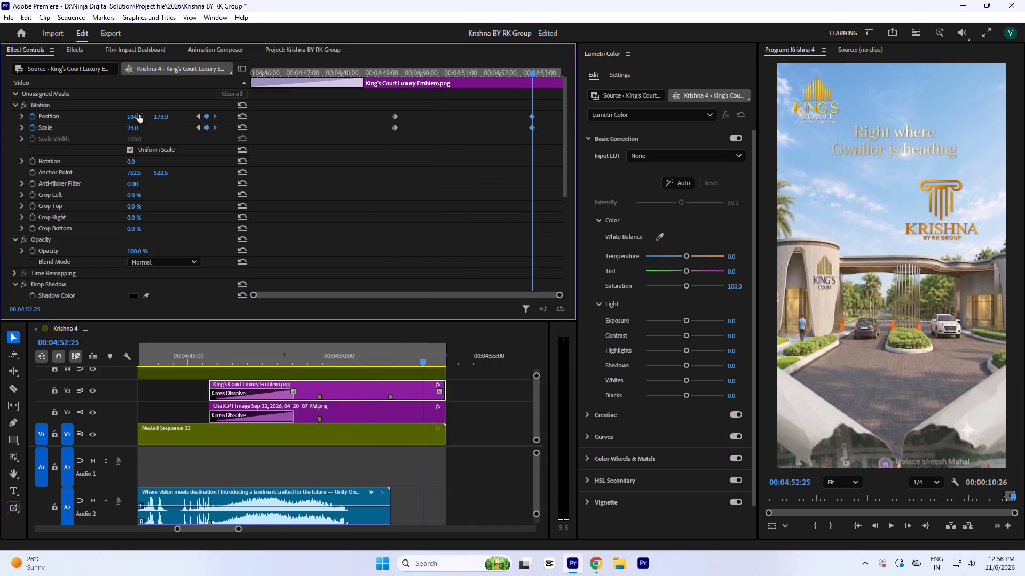
drag(139, 115, 131, 124)
click(131, 126)
key(2)
key(0)
click(398, 133)
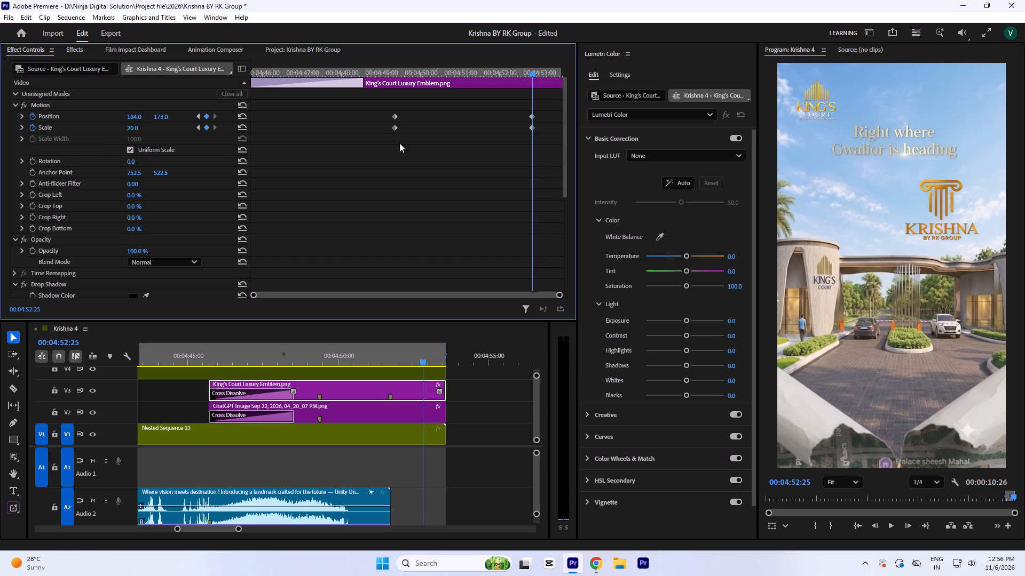
drag(164, 119, 164, 129)
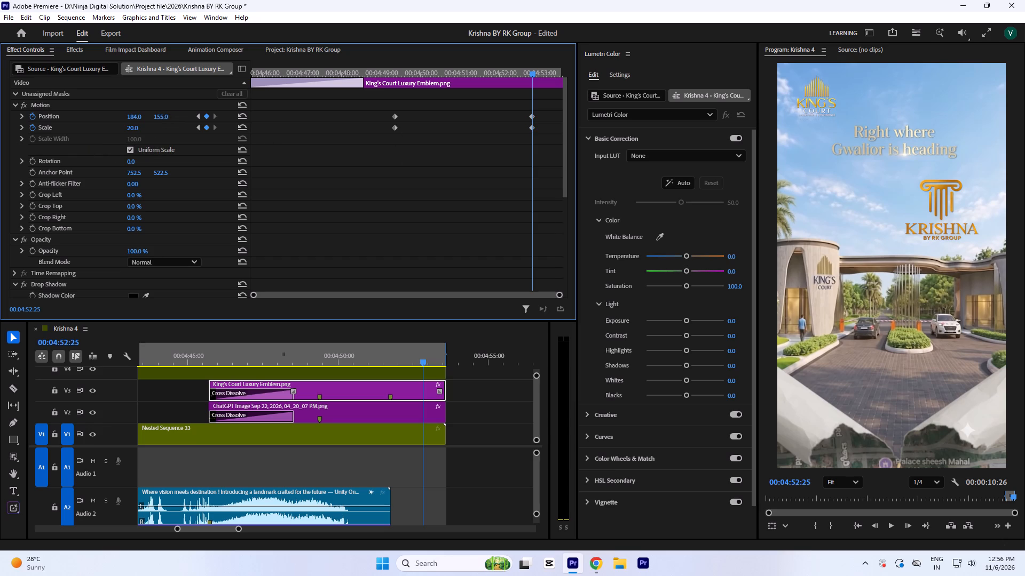
drag(164, 129, 164, 136)
click(132, 118)
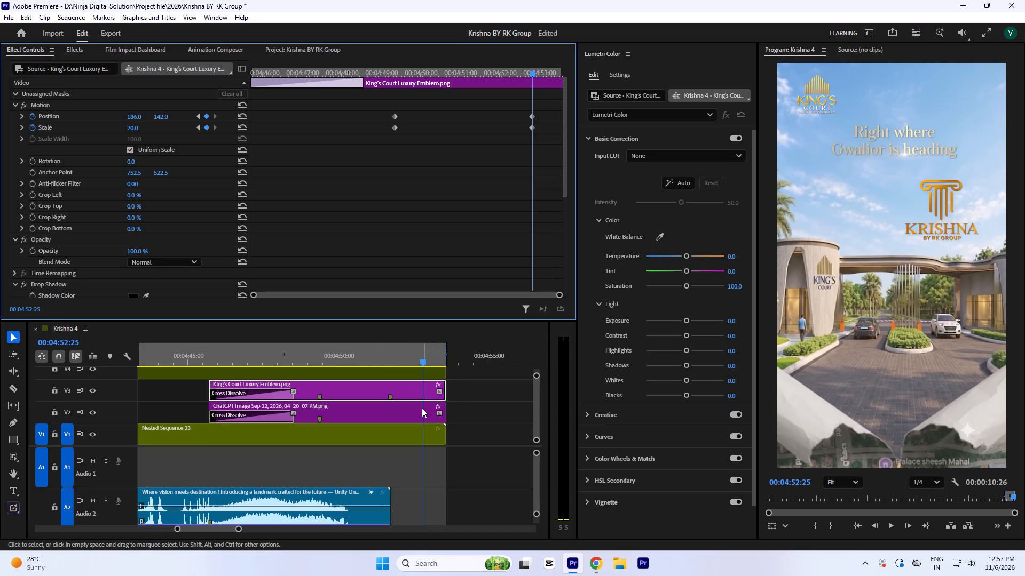
Start Position and Scale keyframing on the Krishna logo clip at its 00:04:49:11 marker.
click(408, 410)
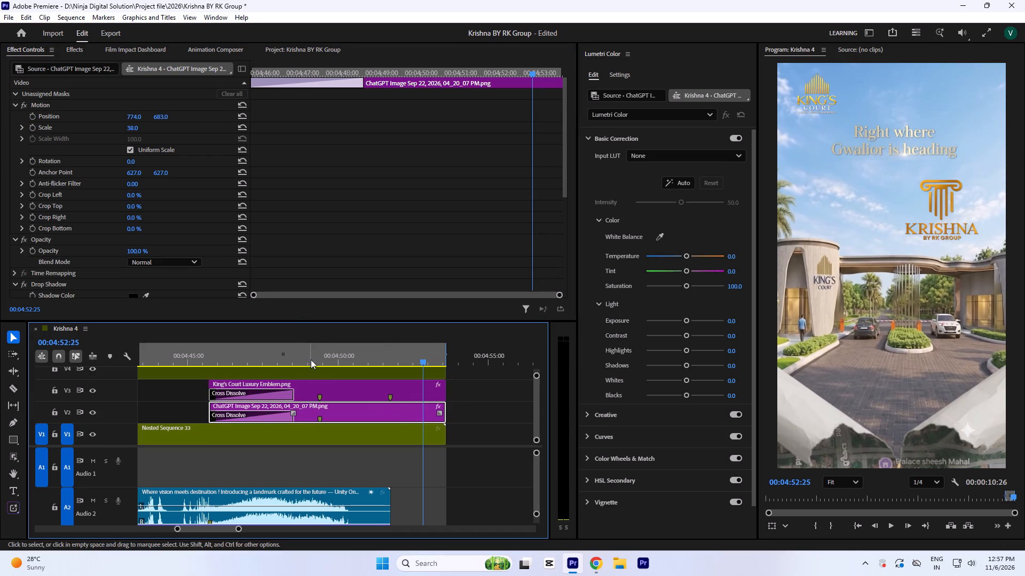
click(322, 348)
click(320, 348)
key(equal)
key(equal)
key(equal)
key(equal)
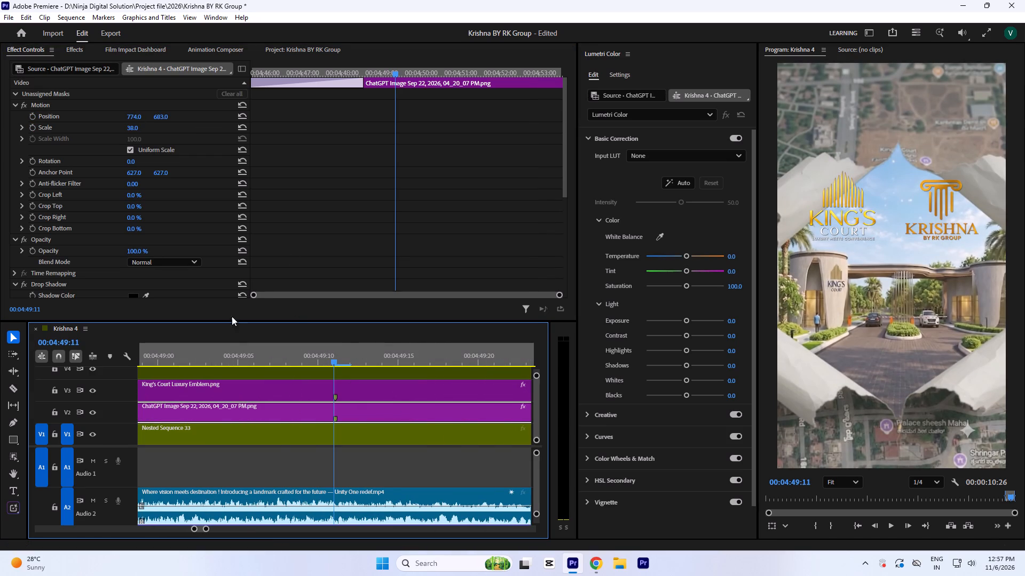
click(33, 117)
click(34, 133)
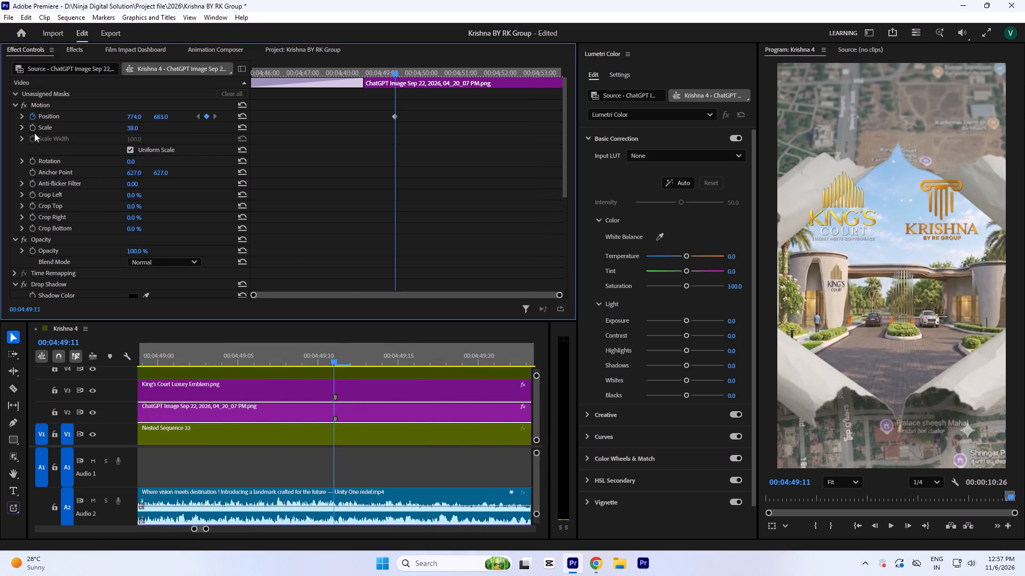
click(32, 130)
Keyframe the Krishna logo at 00:04:52:22 with Position 774, 170 and Scale 20, shrinking it toward the top of the frame.
click(331, 358)
key(minus)
key(minus)
key(minus)
key(minus)
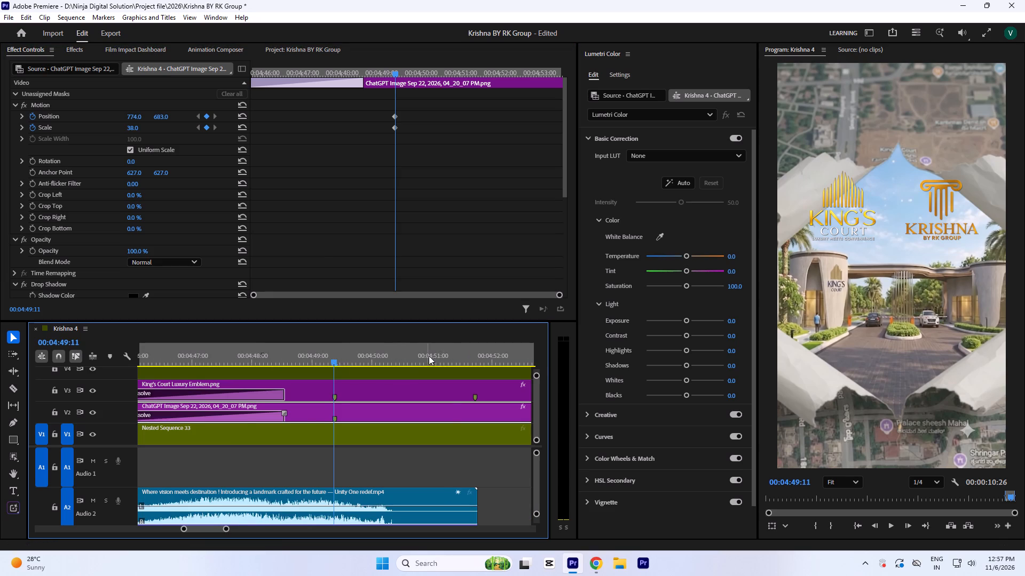
click(408, 359)
drag(421, 354, 435, 369)
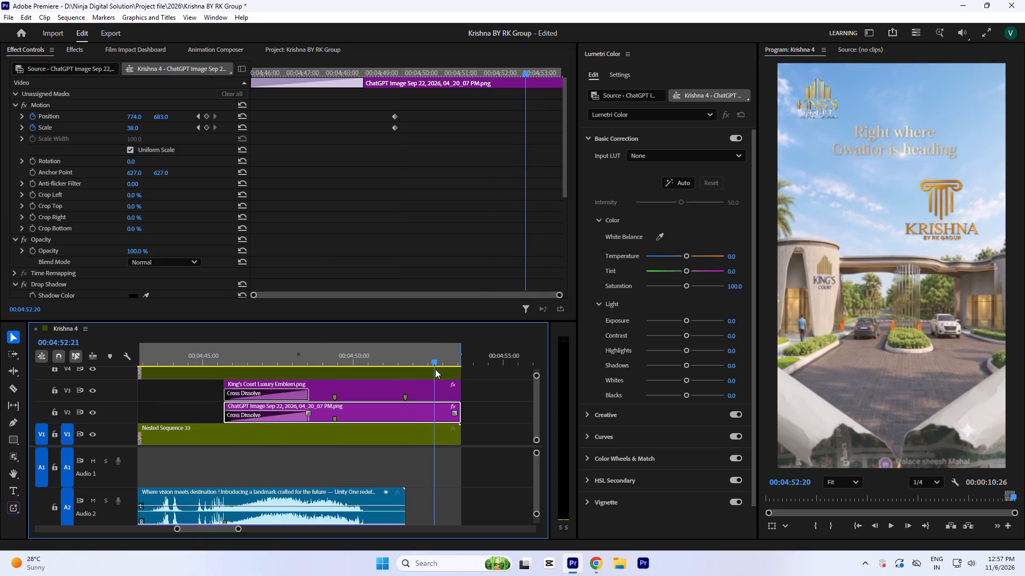
drag(435, 369, 436, 370)
drag(136, 129, 135, 137)
drag(162, 118, 146, 385)
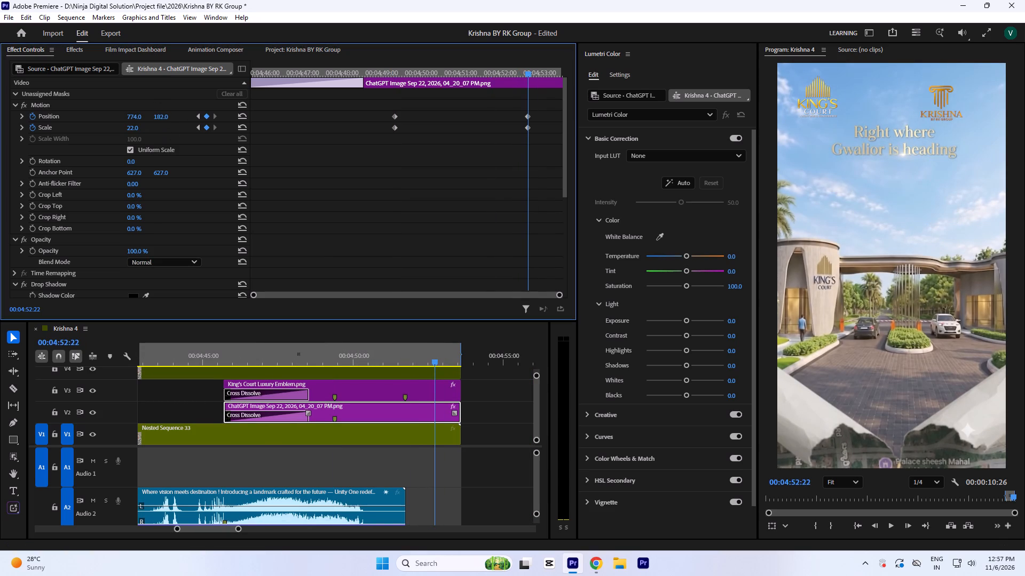
drag(146, 385, 147, 391)
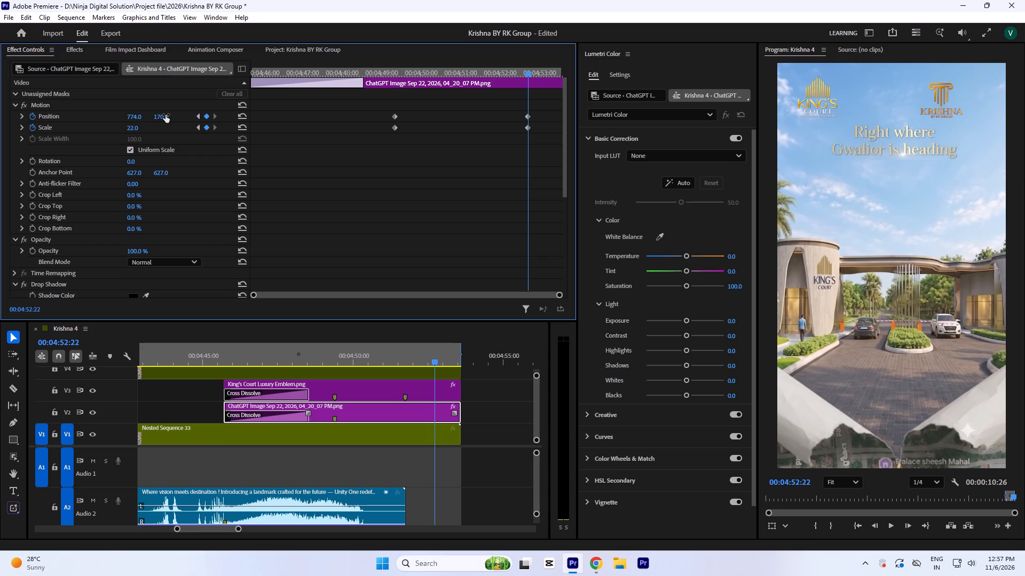
click(132, 128)
key(2)
key(0)
click(345, 108)
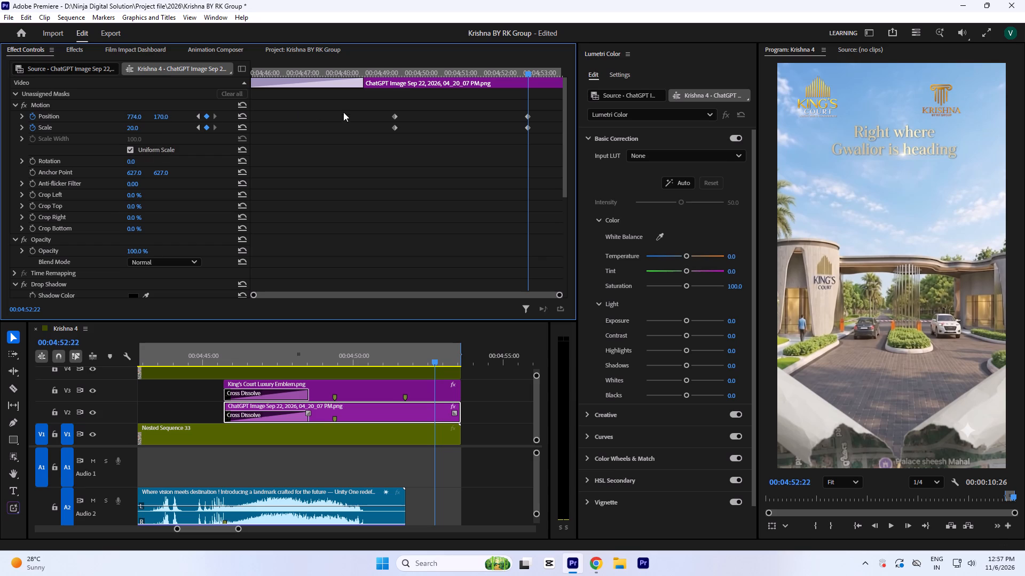
Refine the Krishna logo's ending Position keyframe to 924, 140, moving it into the frame's upper-right corner.
drag(165, 119, 165, 126)
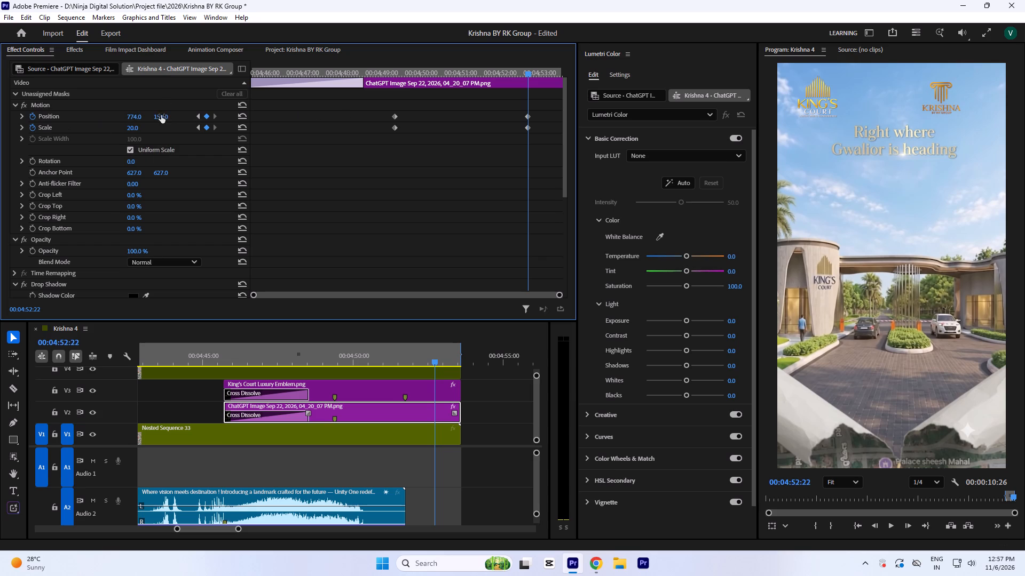
drag(133, 112, 162, 49)
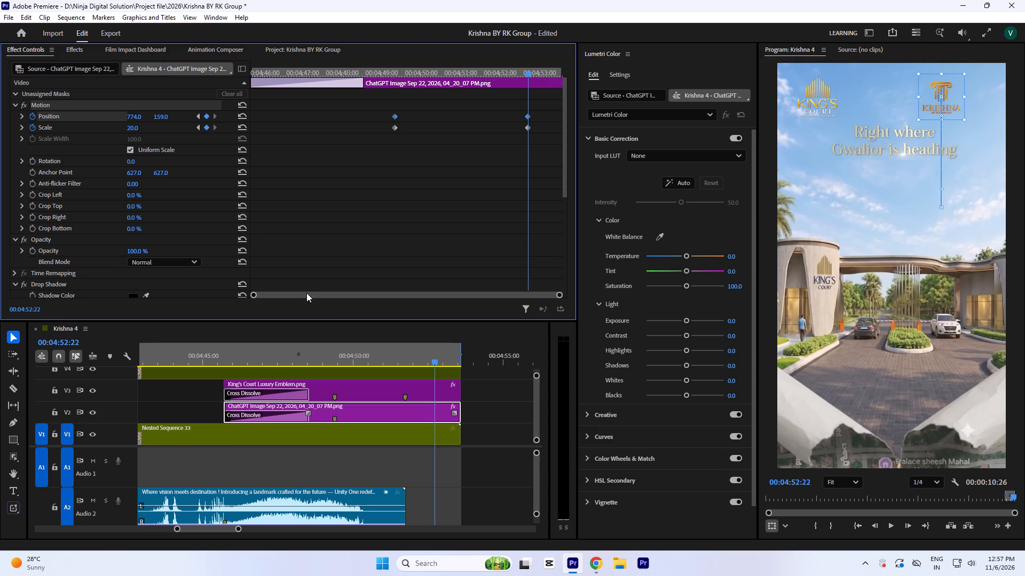
click(507, 402)
click(424, 414)
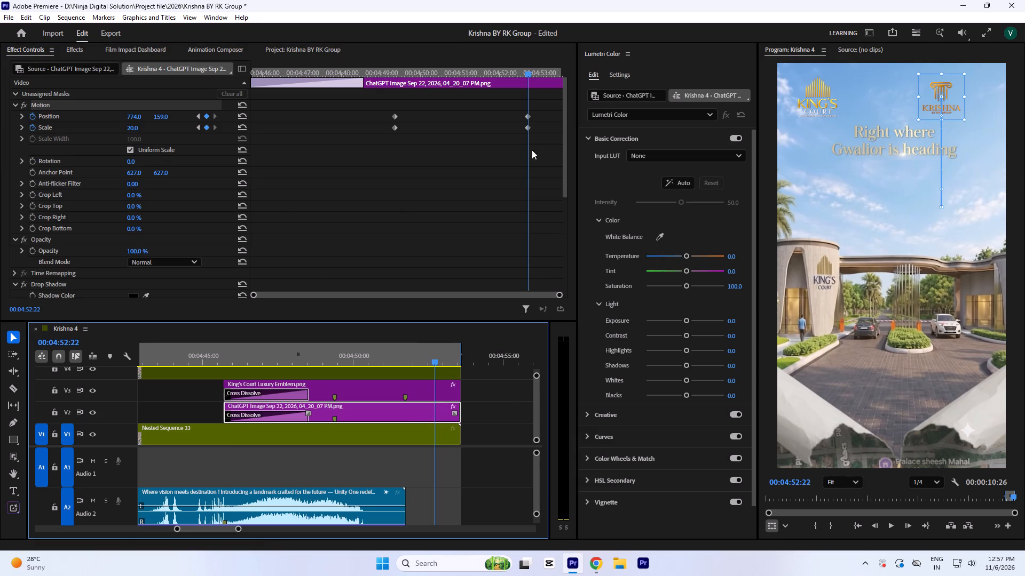
drag(522, 107, 548, 143)
drag(130, 113, 133, 78)
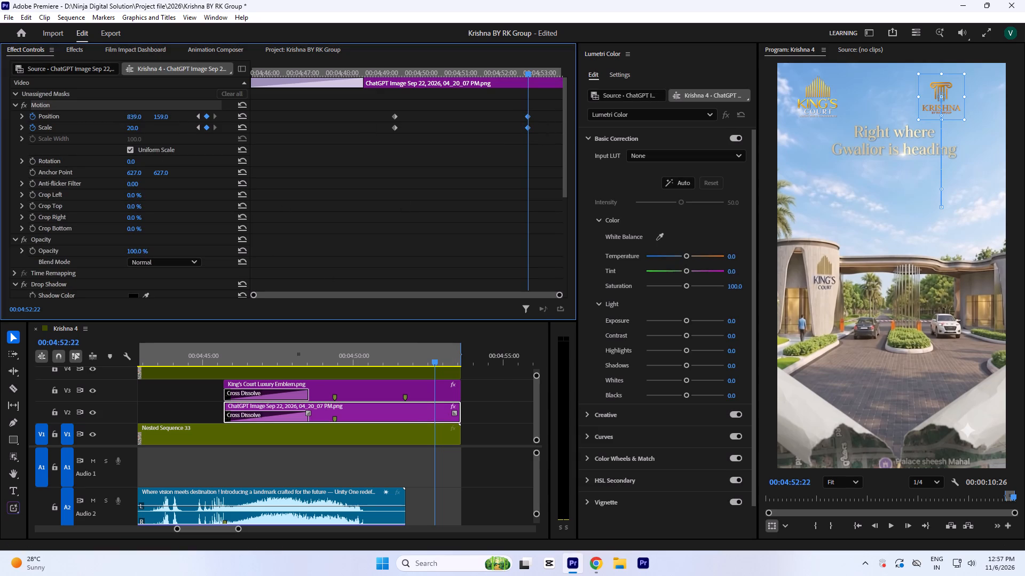
drag(133, 78, 133, 69)
click(464, 421)
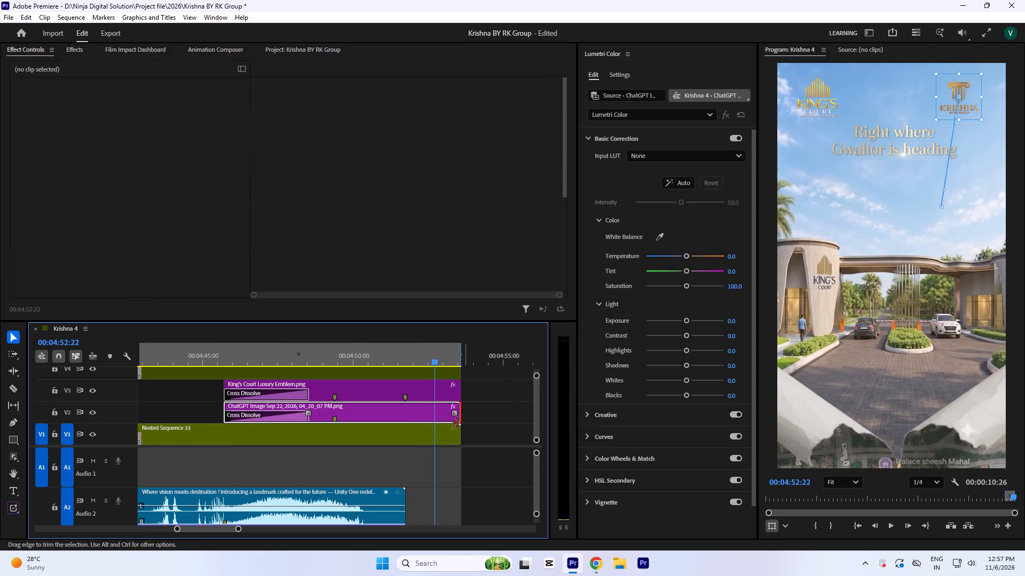
click(430, 420)
drag(503, 109, 539, 140)
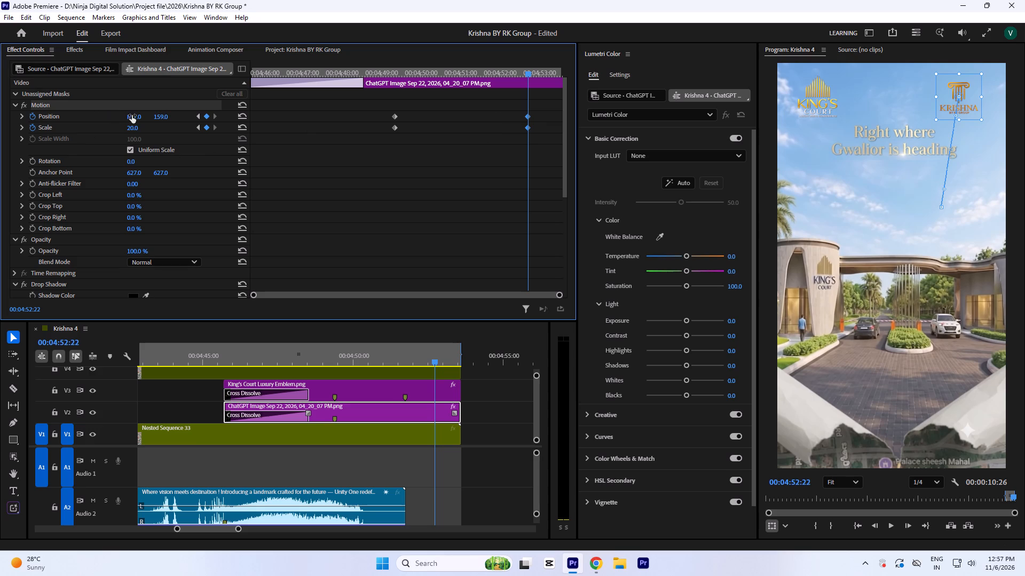
drag(132, 116, 132, 96)
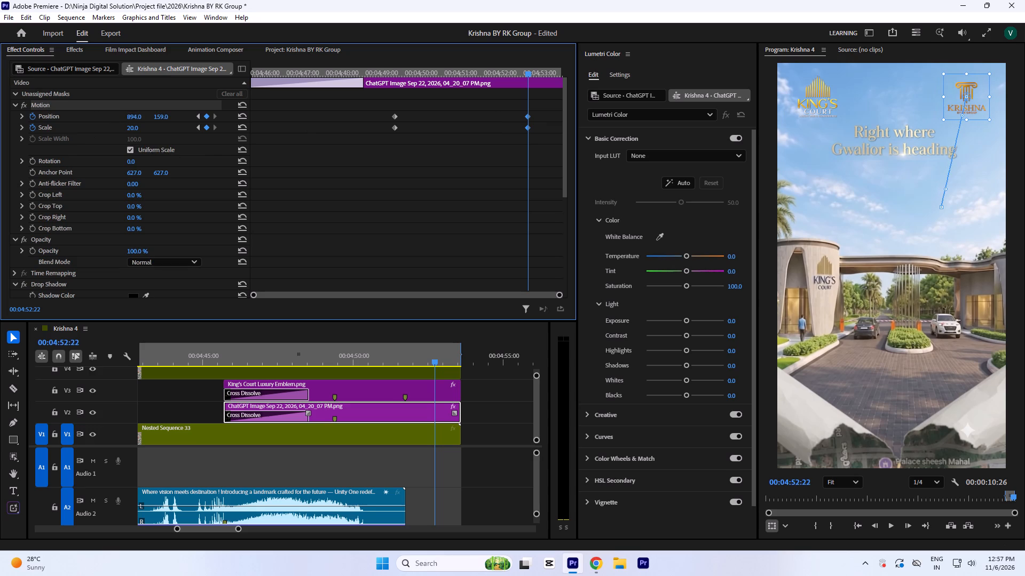
drag(132, 96, 132, 92)
drag(161, 116, 162, 124)
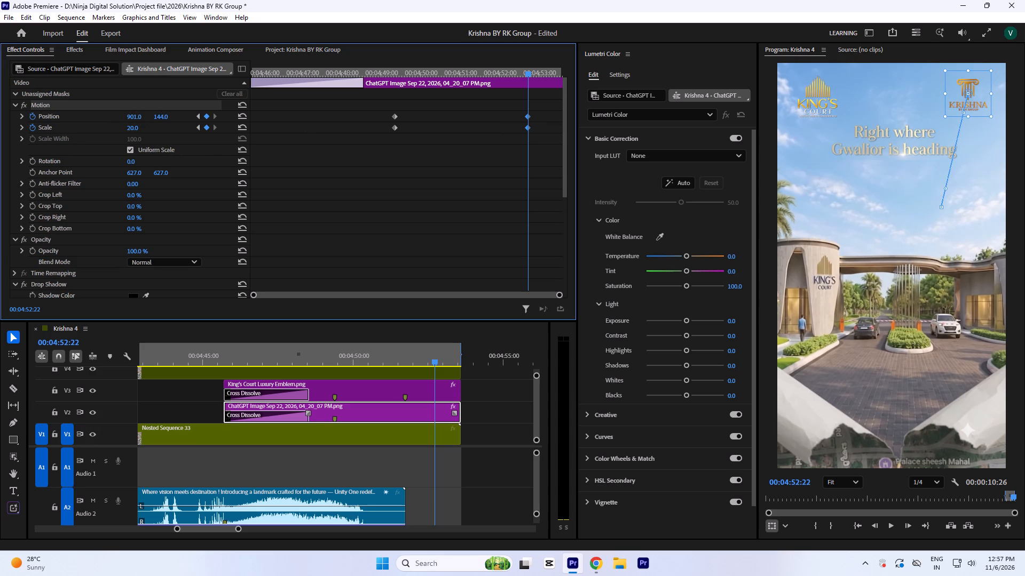
drag(162, 124, 162, 126)
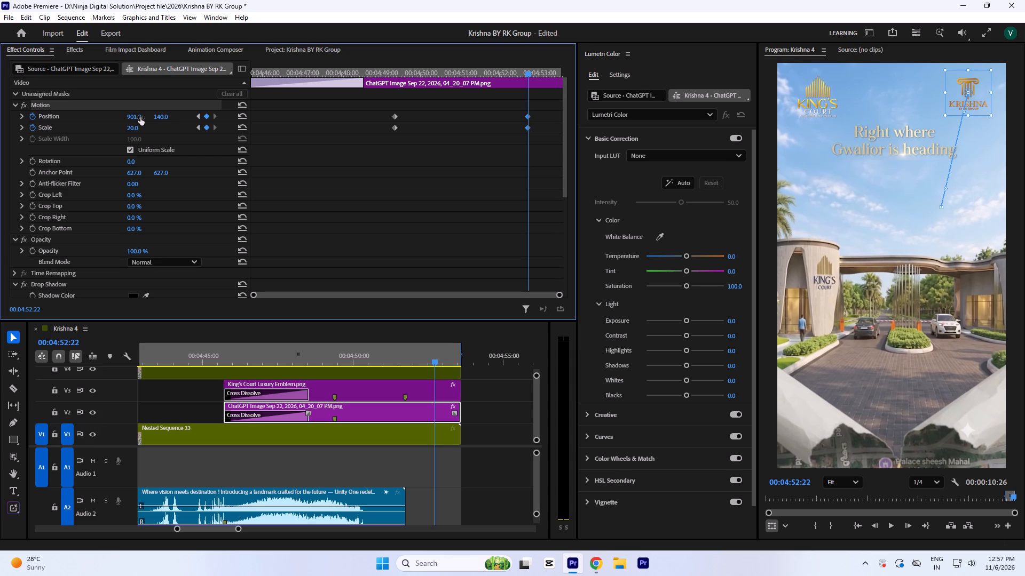
drag(139, 118, 139, 110)
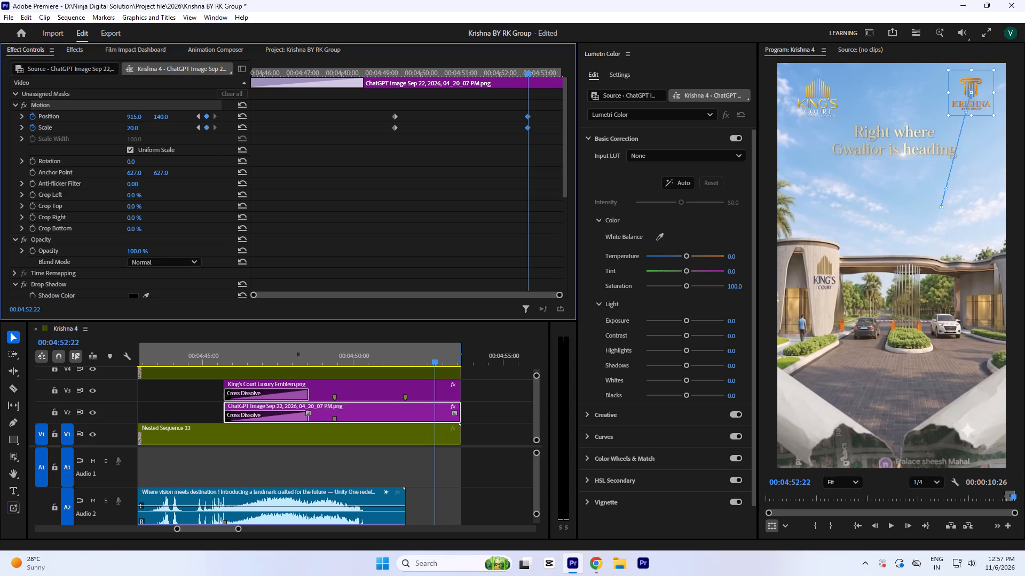
drag(139, 110, 139, 104)
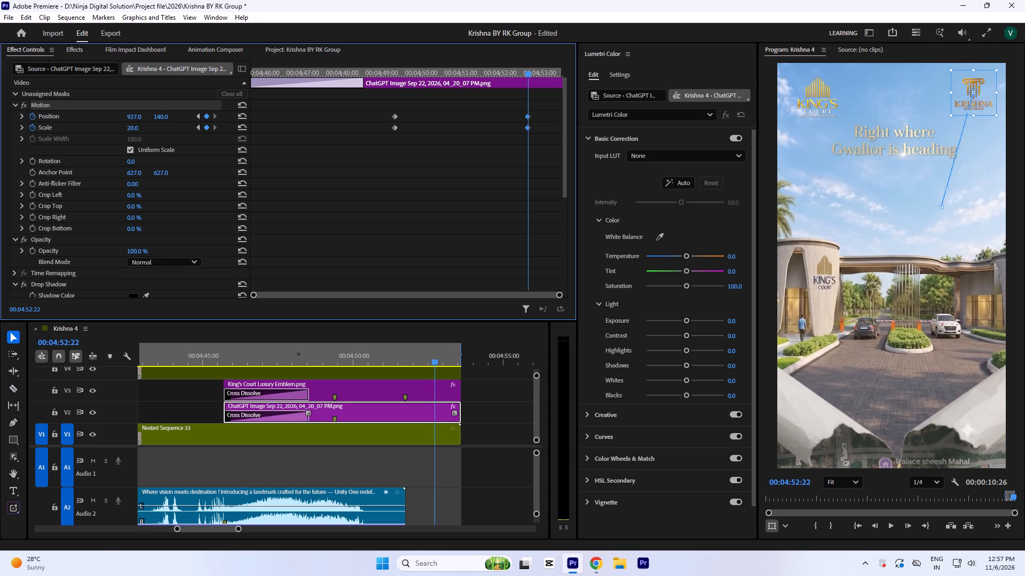
drag(139, 104, 138, 105)
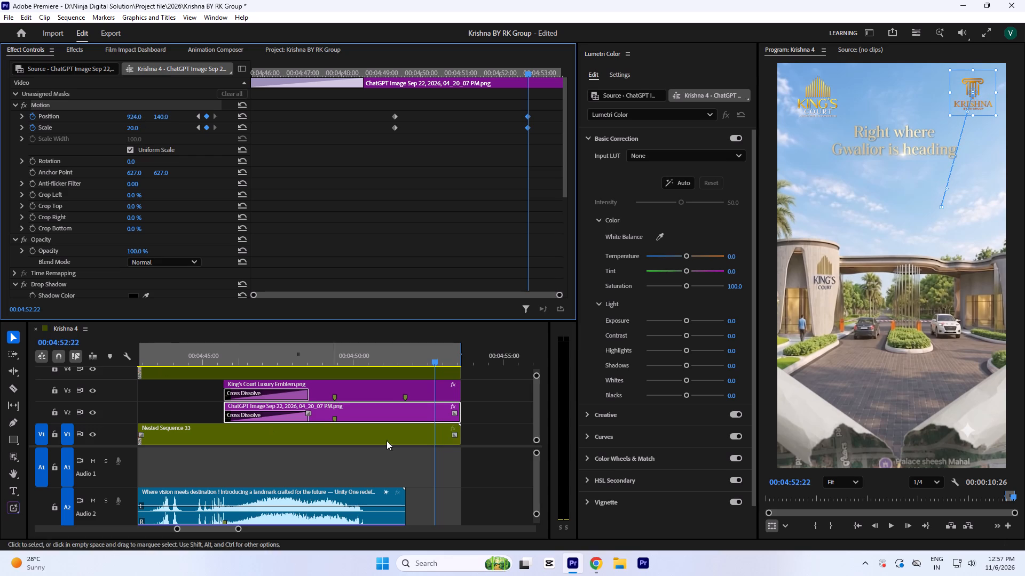
Move the King's Court logo's ending Position and Scale keyframes together to 00:04:52:22, in line with the Krishna logo's ending keyframes.
click(435, 386)
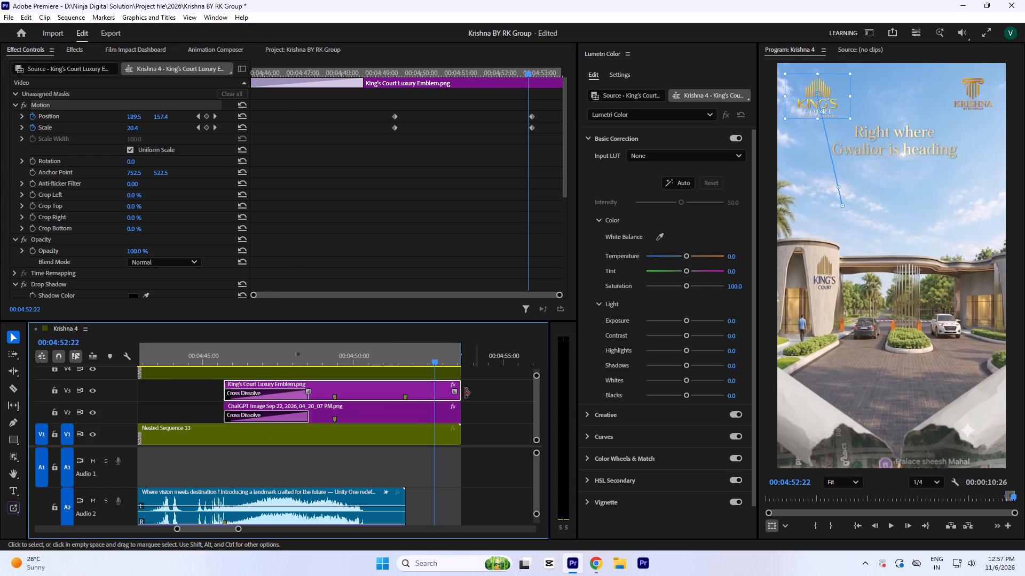
click(415, 423)
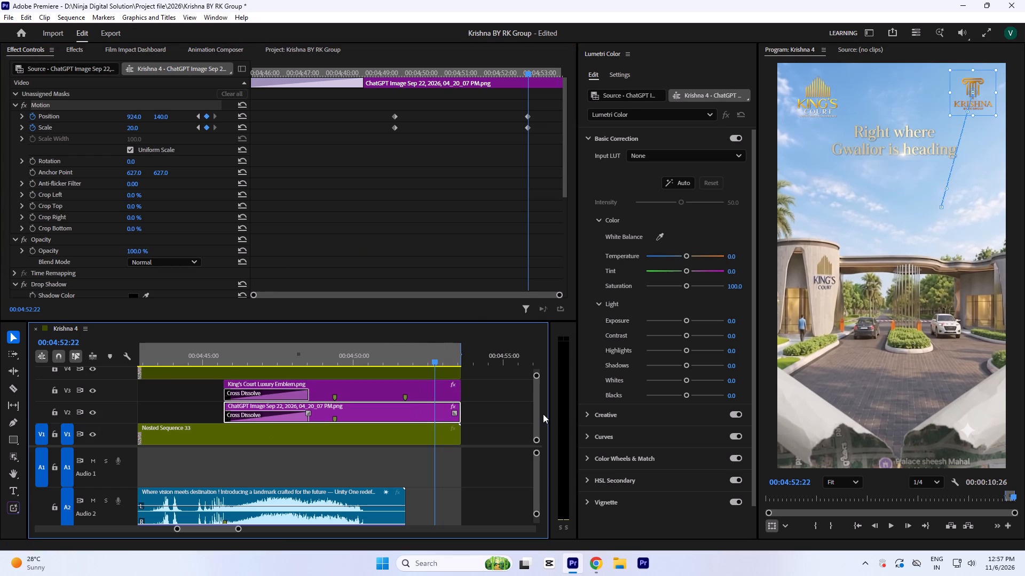
click(490, 401)
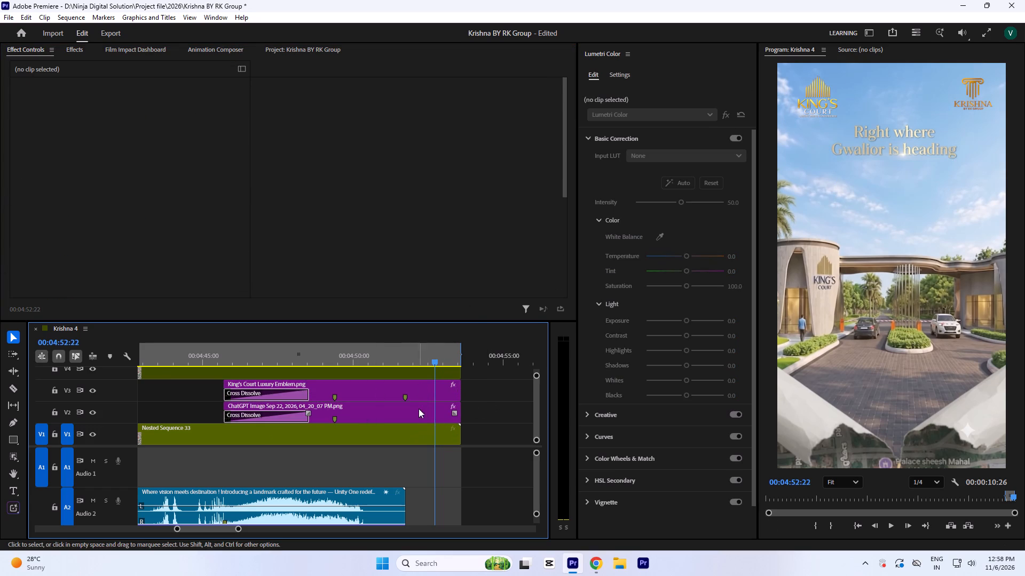
click(414, 393)
drag(541, 155, 529, 114)
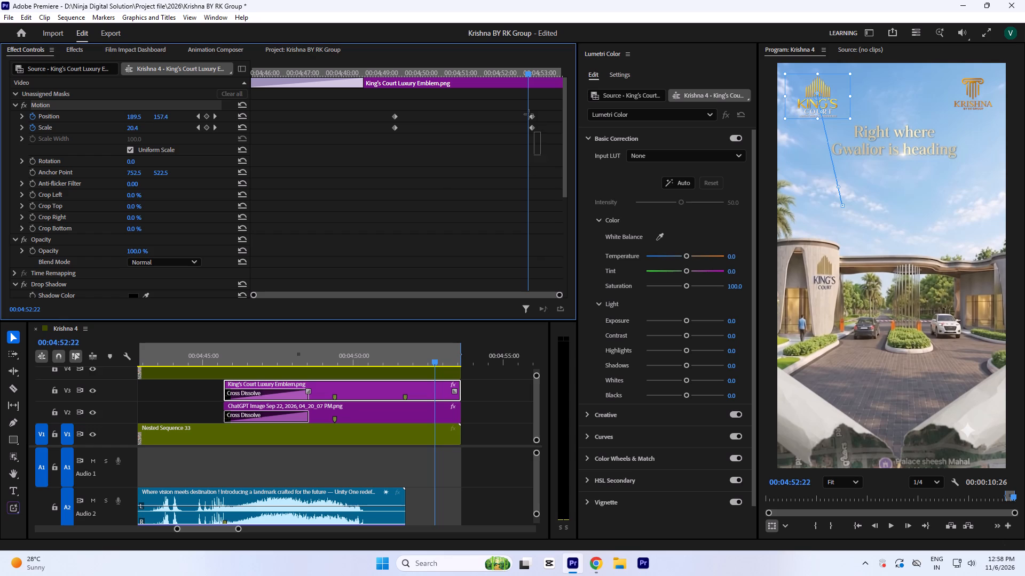
drag(529, 114, 522, 101)
click(531, 122)
drag(539, 142, 523, 111)
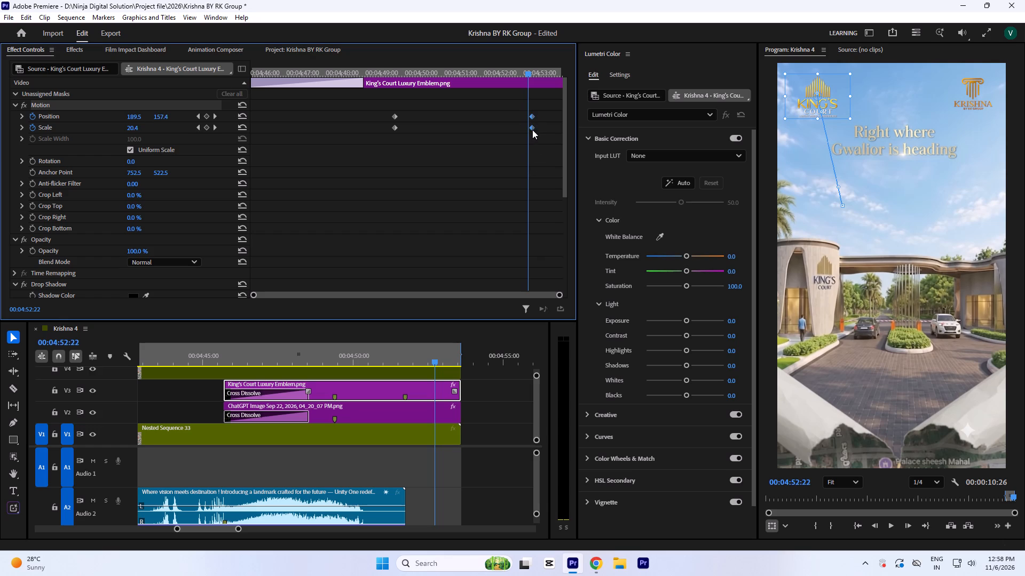
click(531, 127)
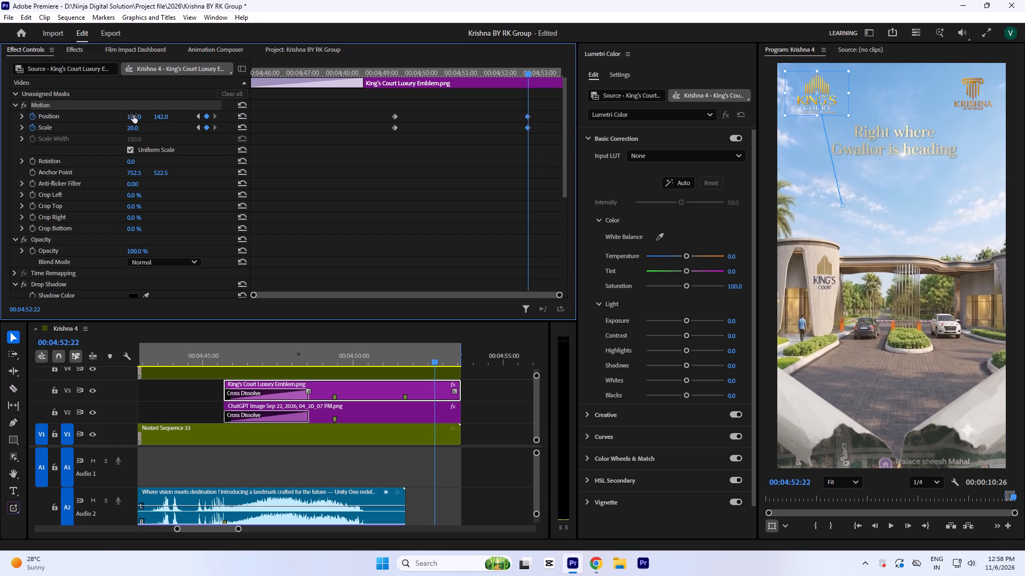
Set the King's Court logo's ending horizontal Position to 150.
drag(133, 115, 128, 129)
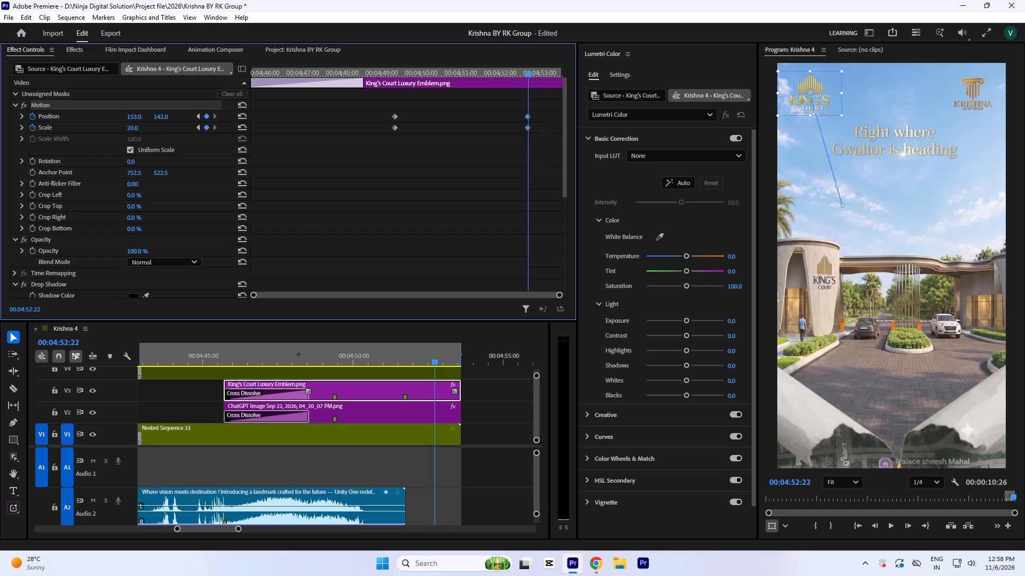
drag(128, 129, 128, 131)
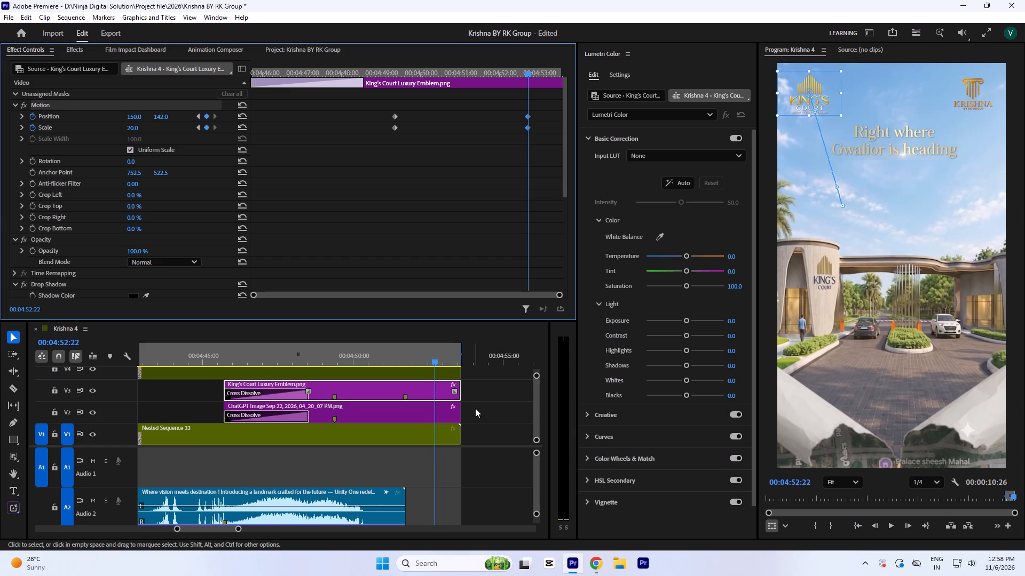
Fine-tune the Krishna logo's vertical Position at its ending keyframe.
click(476, 408)
click(417, 409)
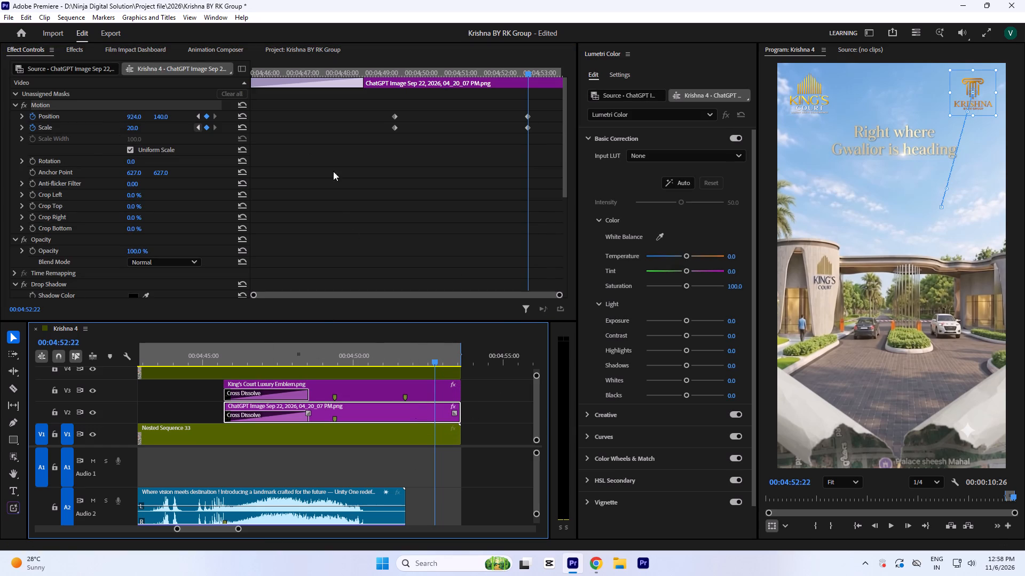
click(489, 390)
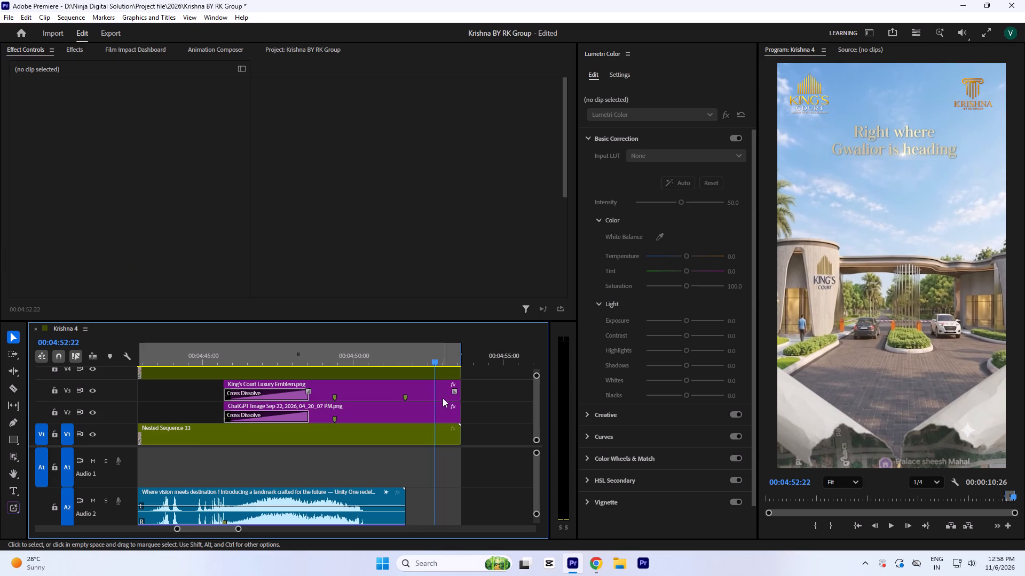
click(438, 409)
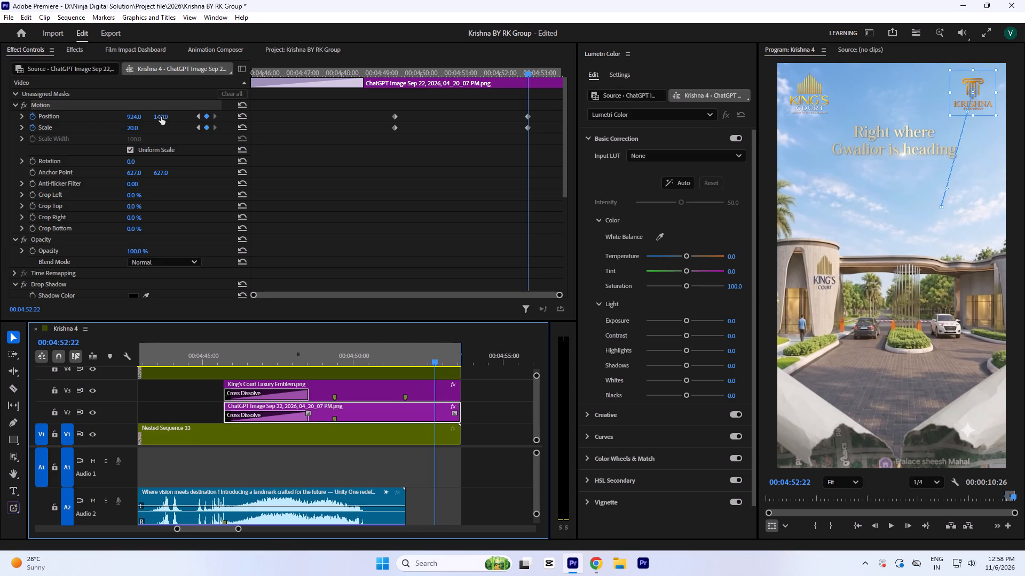
drag(161, 115, 161, 121)
Set the King's Court logo's ending horizontal Position to 159 at 00:04:52:22.
click(420, 386)
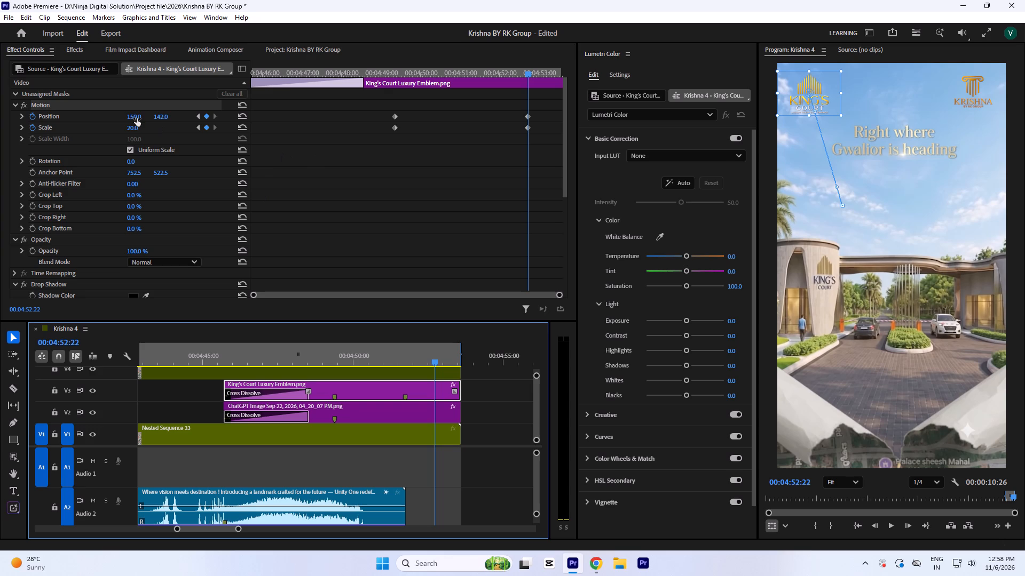
drag(137, 118, 137, 114)
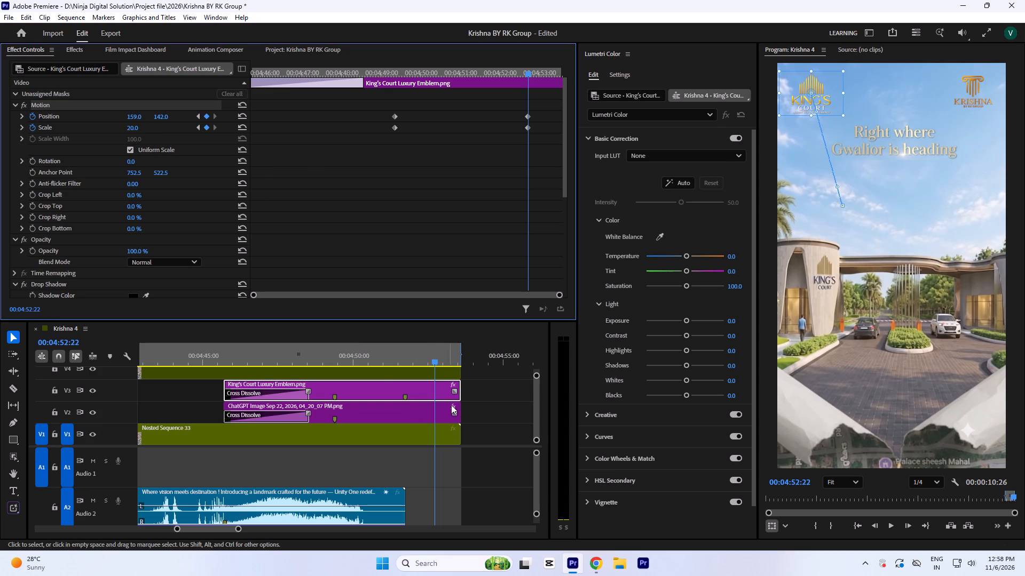
click(475, 411)
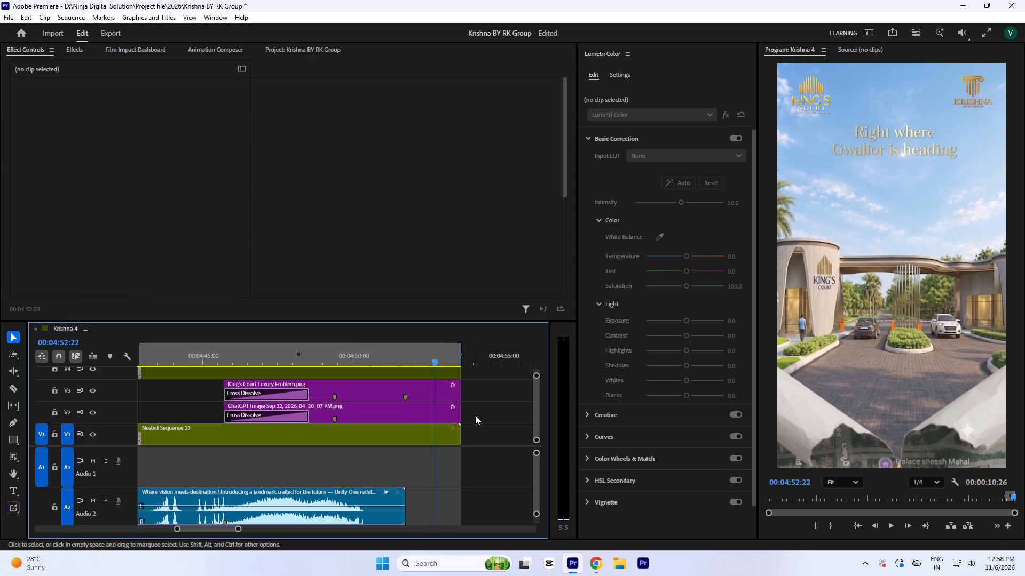
Save the project.
key(ctrl+a)
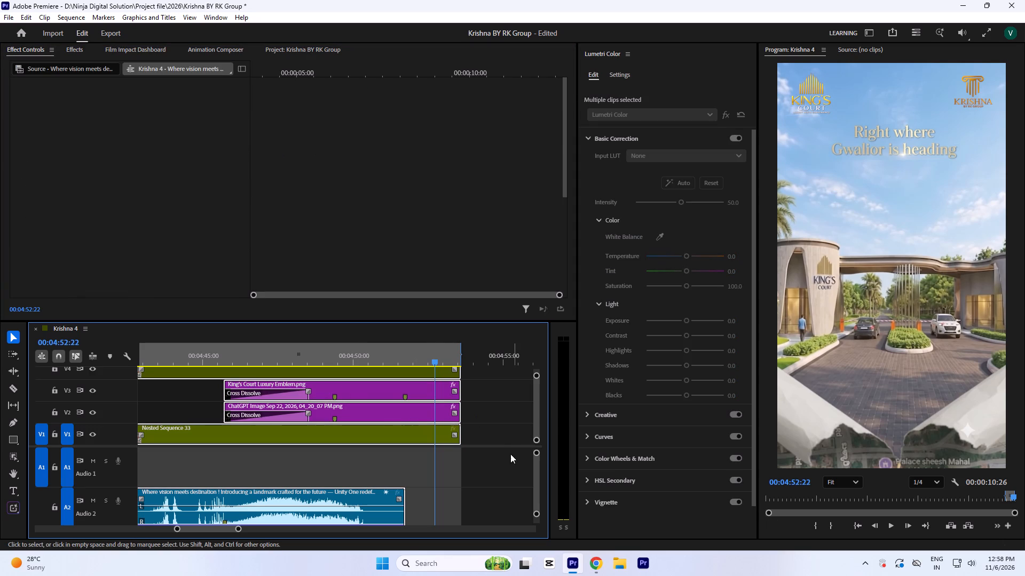
click(487, 435)
key(ctrl+s)
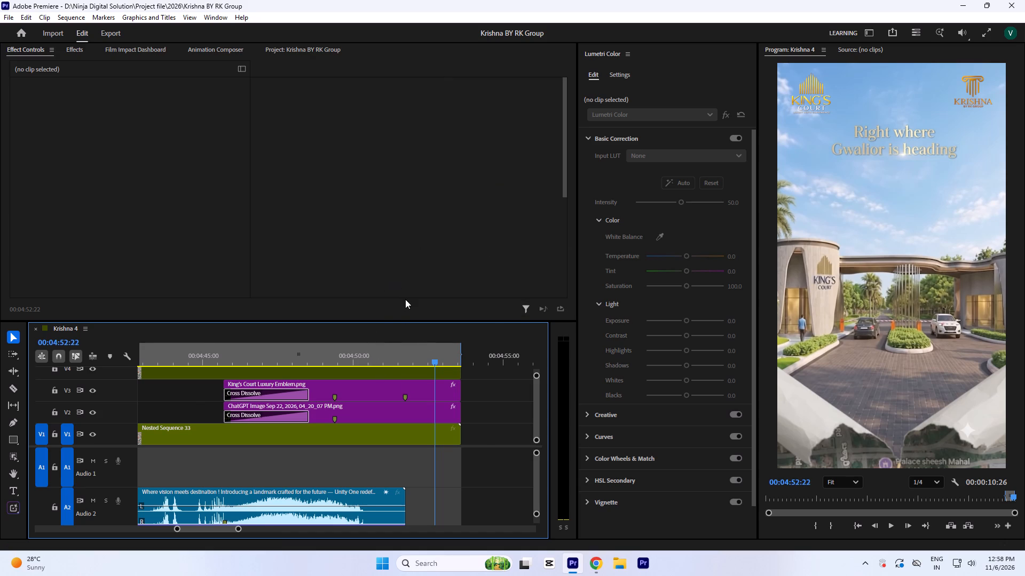
Play back the ending from the logo fade-in to check when the logos start moving relative to the heading.
click(423, 348)
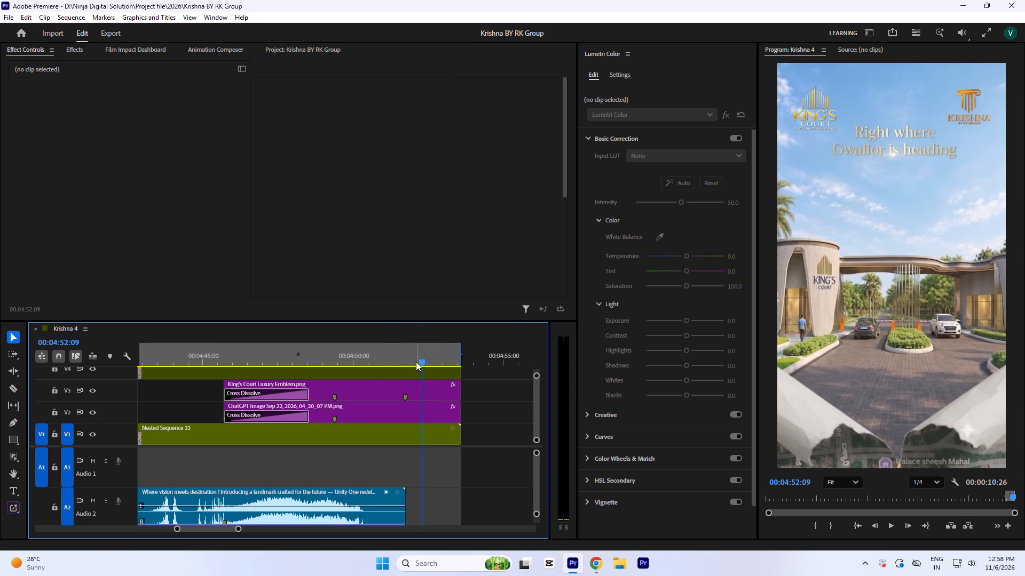
click(215, 358)
key(space)
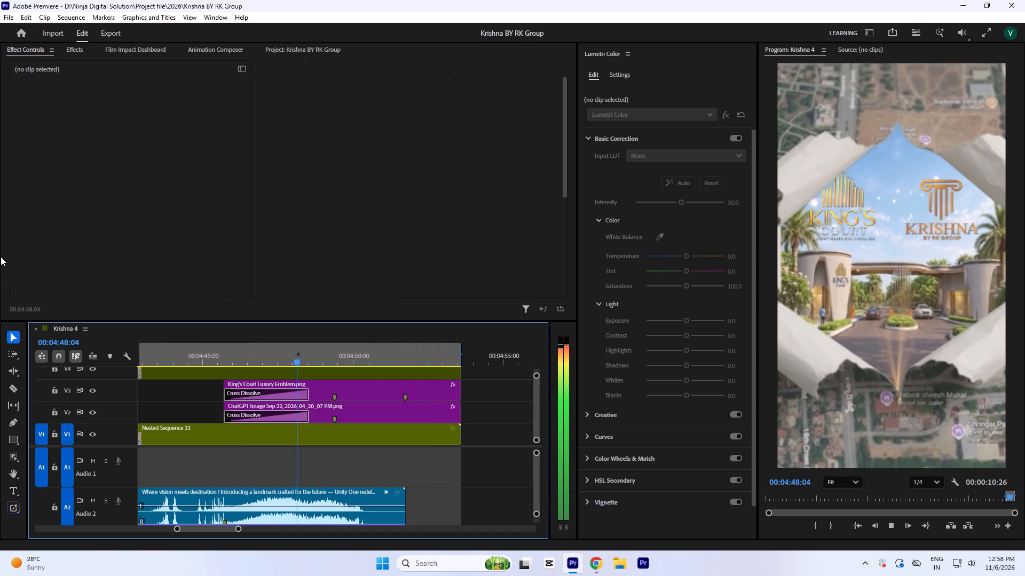
key(space)
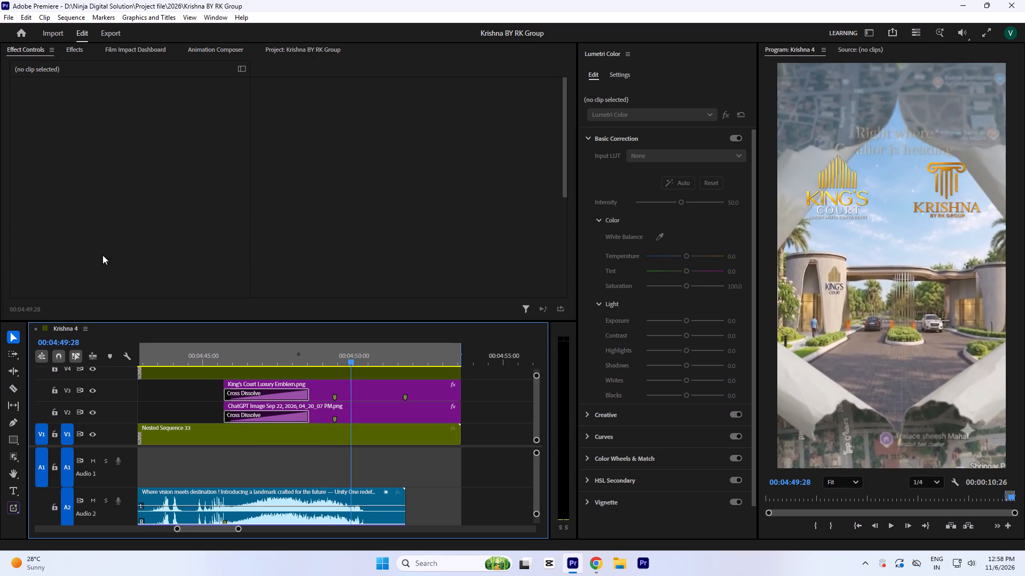
key(space)
key(space)
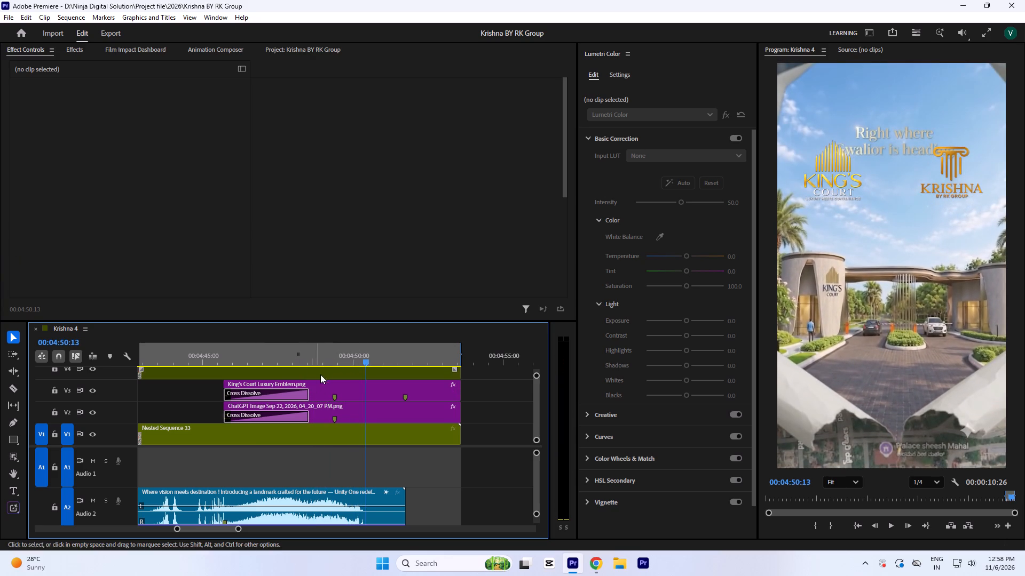
key(space)
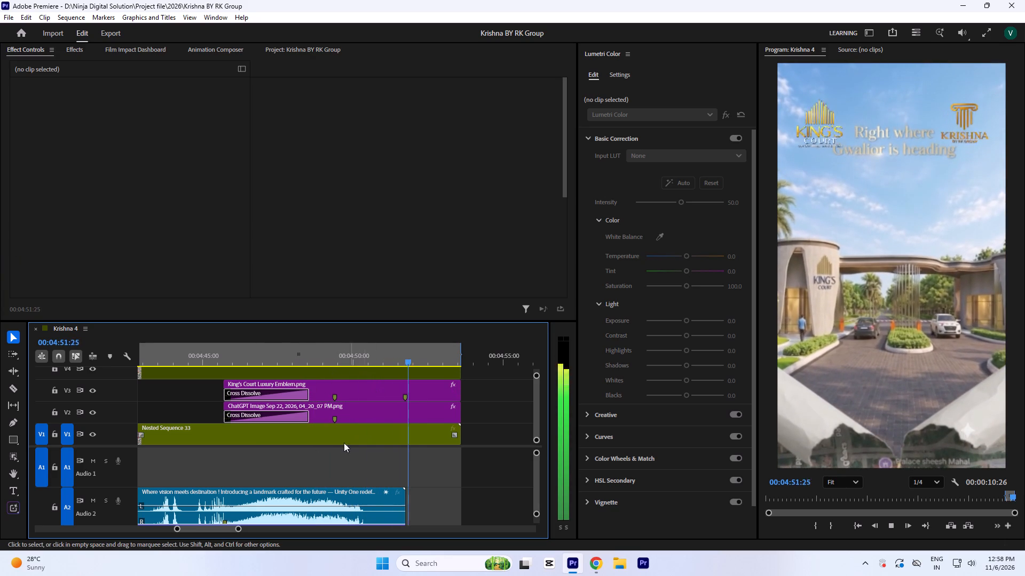
key(space)
Move the Krishna logo's starting Position and Scale keyframes later, to about 00:04:50:20.
click(374, 352)
click(364, 402)
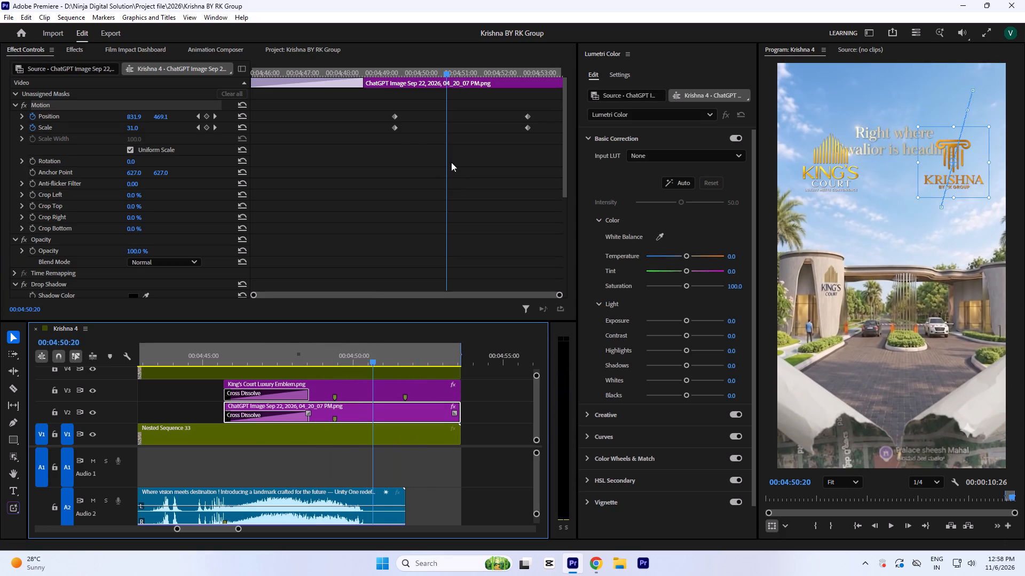
drag(364, 103, 409, 139)
drag(391, 125, 457, 140)
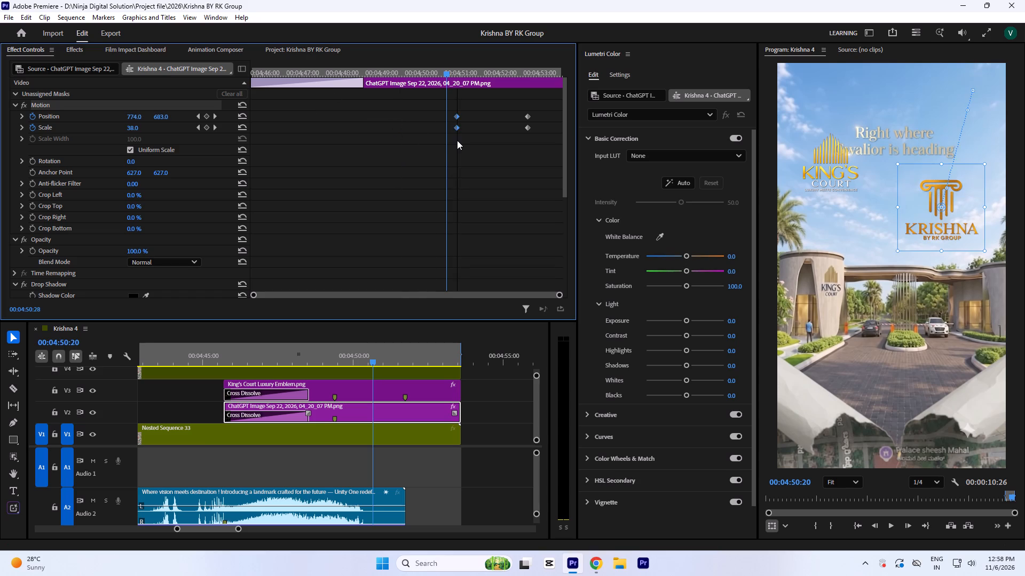
drag(457, 140, 444, 143)
click(372, 416)
Move the King's Court logo's starting Position and Scale keyframes later, to 00:04:50:20.
click(362, 395)
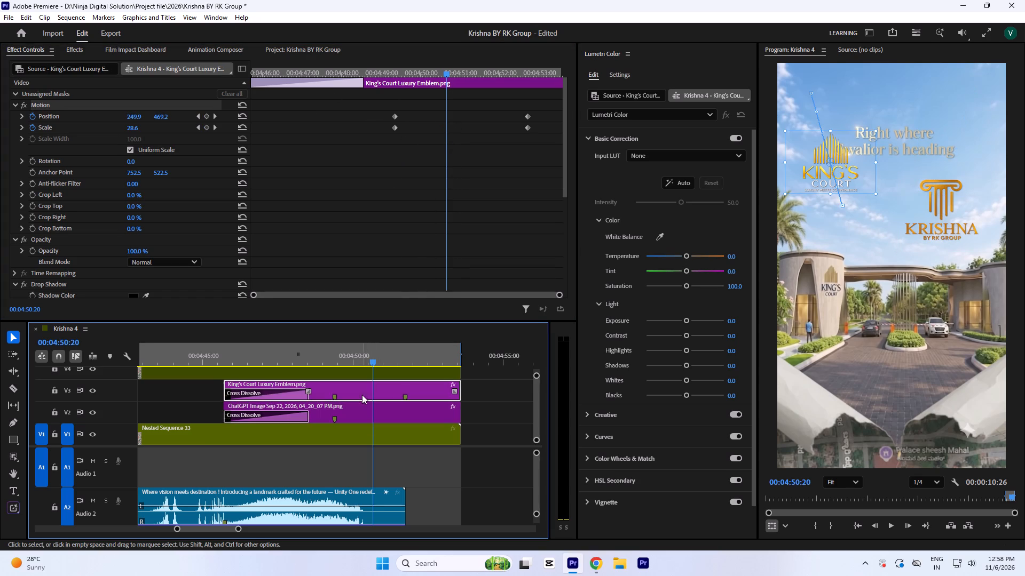
drag(369, 109, 415, 148)
drag(393, 128, 447, 146)
click(476, 158)
Play the ending from the start of the logo fade-in to check the retimed logo movement.
key(minus)
key(minus)
key(minus)
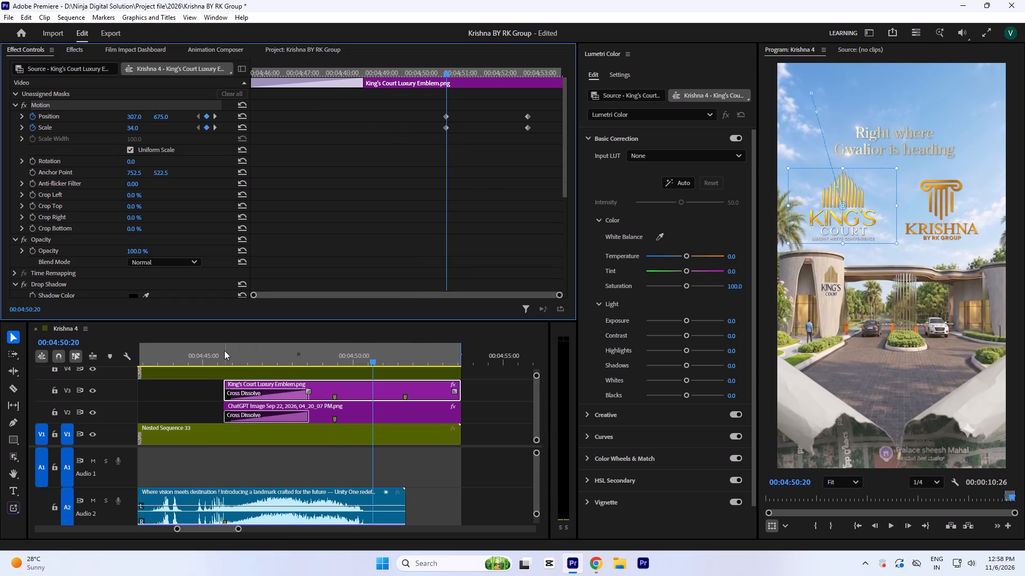
click(221, 348)
key(space)
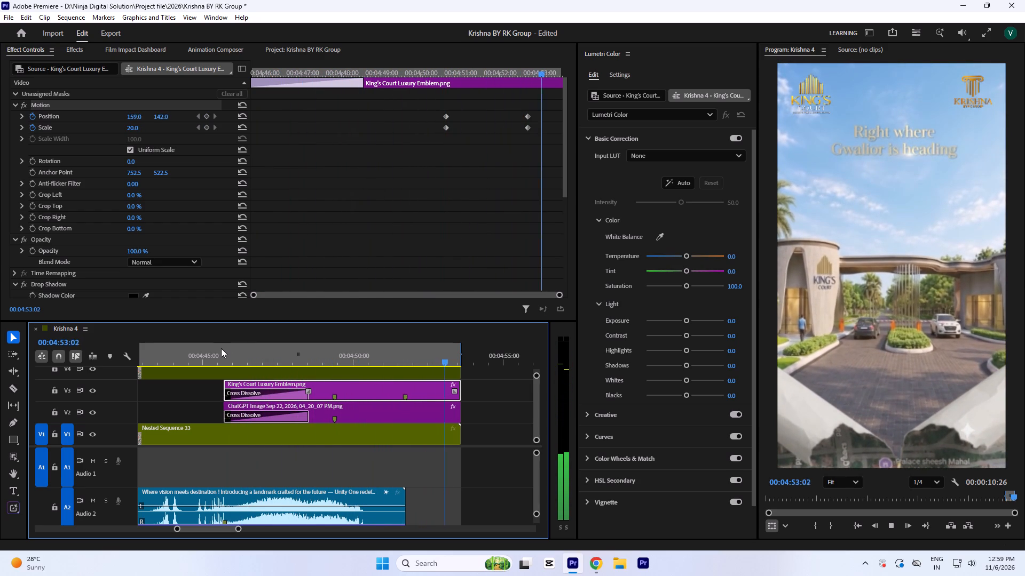
key(space)
Return to the ending section of the timeline and replay the logos' shrink and move to the upper corners.
key(minus)
key(minus)
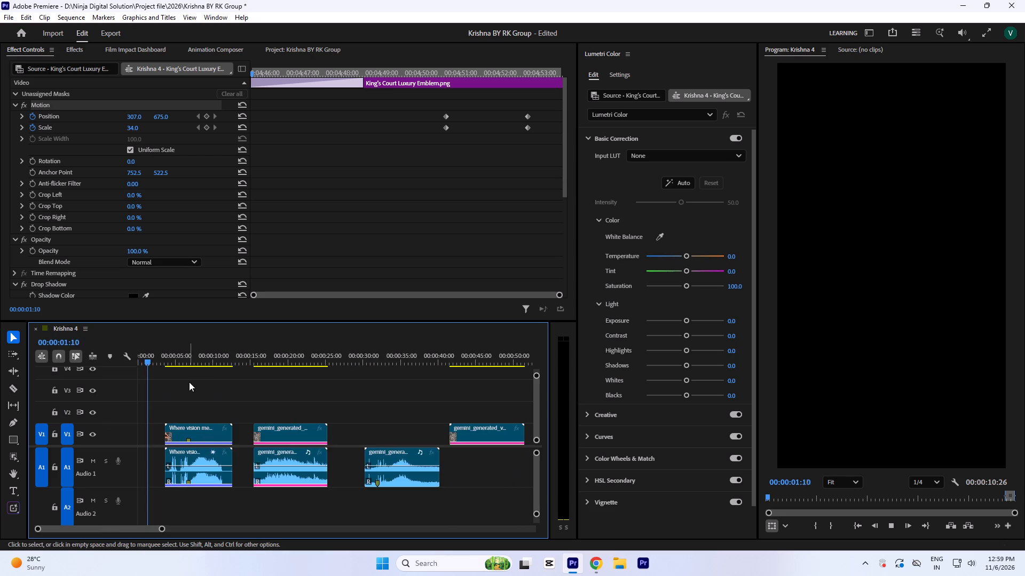
key(minus)
key(minus)
key(minus)
click(408, 356)
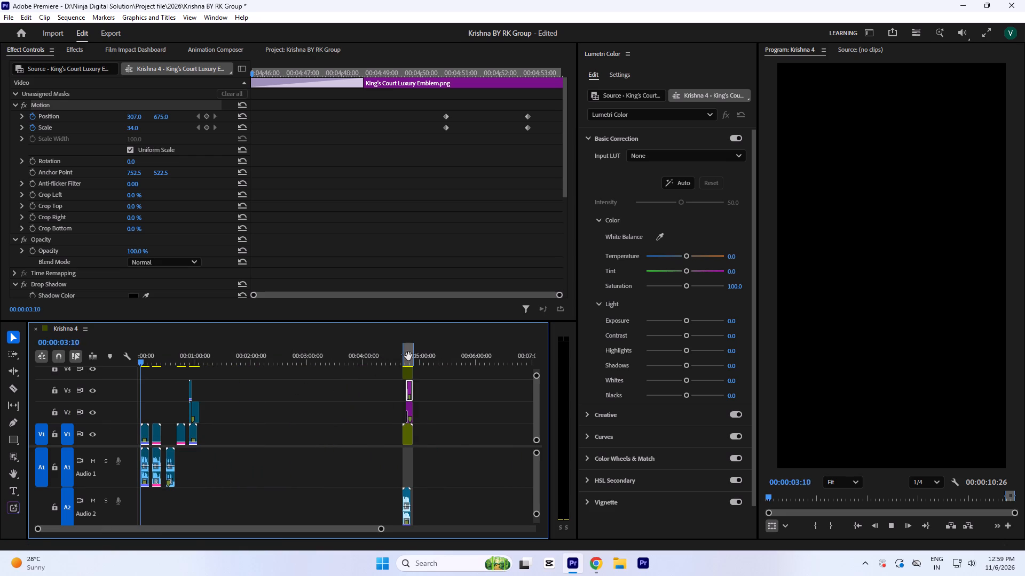
key(equal)
key(minus)
click(406, 362)
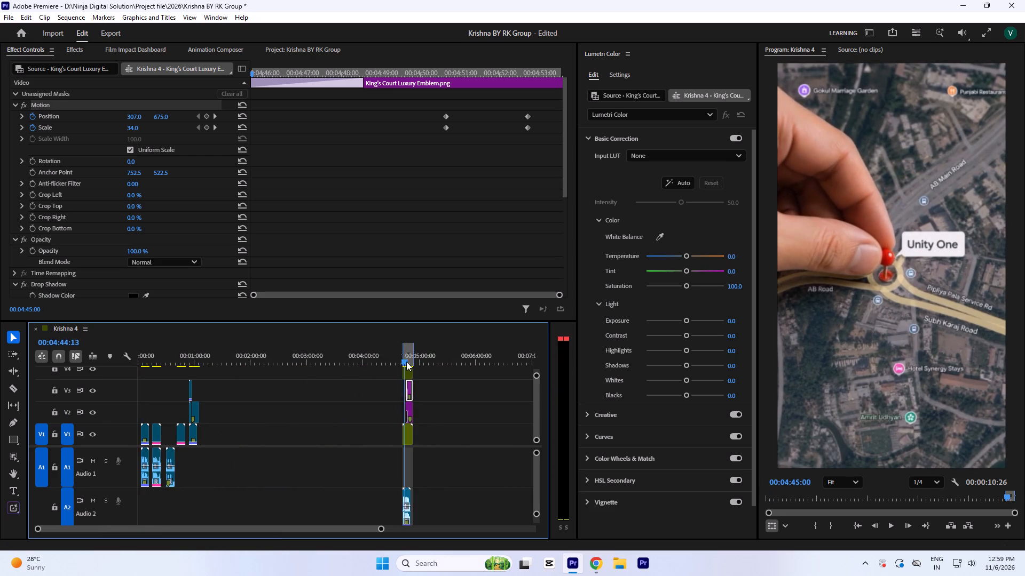
key(equal)
key(equal)
key(equal)
key(equal)
click(422, 348)
key(space)
key(equal)
key(equal)
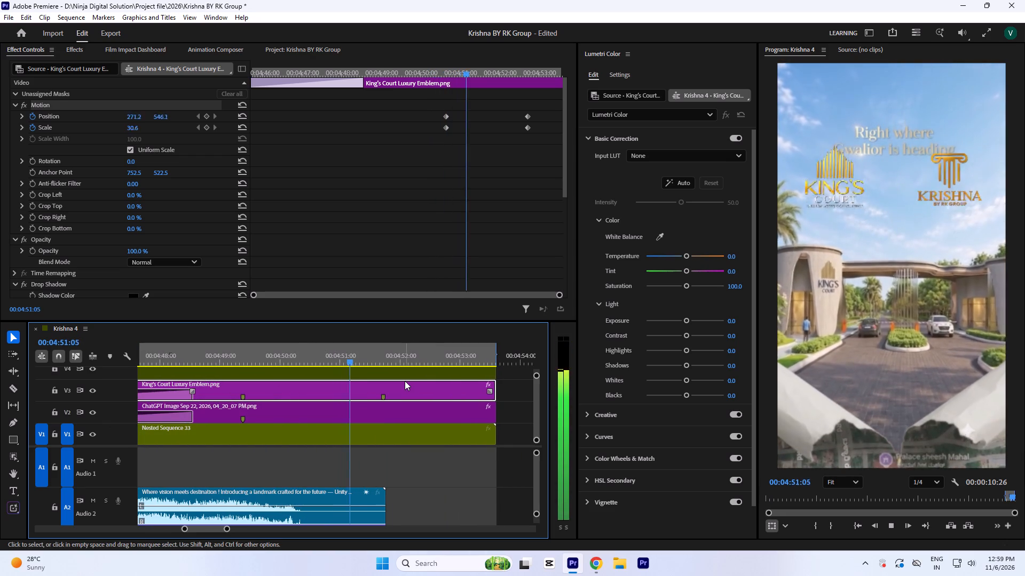
key(space)
key(space)
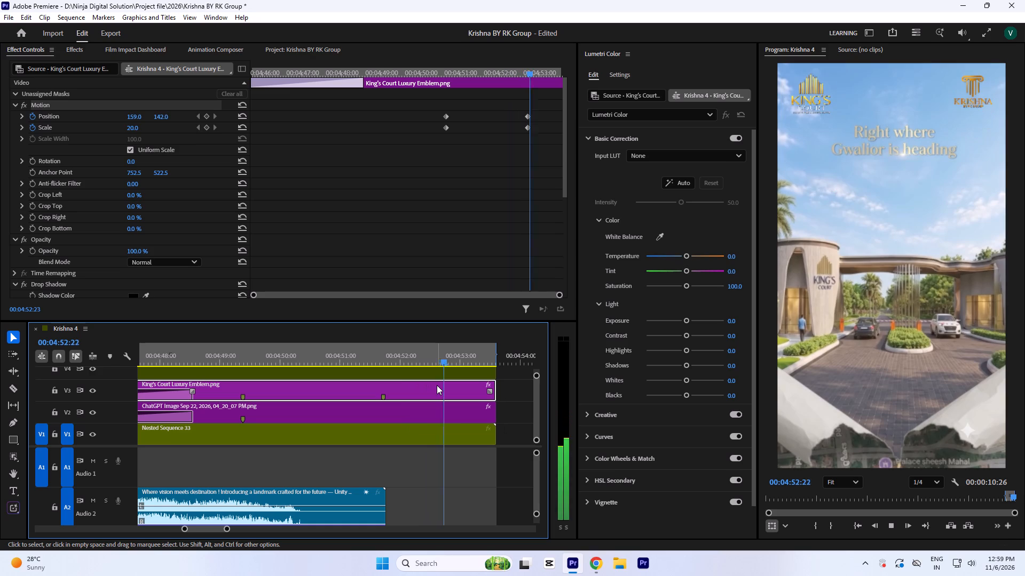
key(space)
drag(455, 354, 448, 375)
key(space)
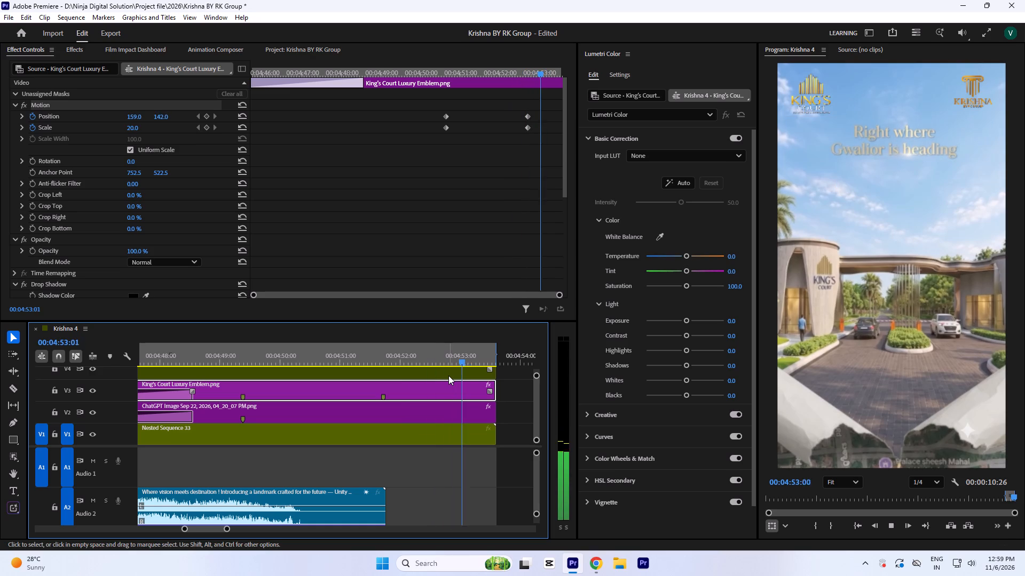
key(space)
Replay the ending repeatedly, examining the start of the logo movement against the heading's appearance.
key(Return)
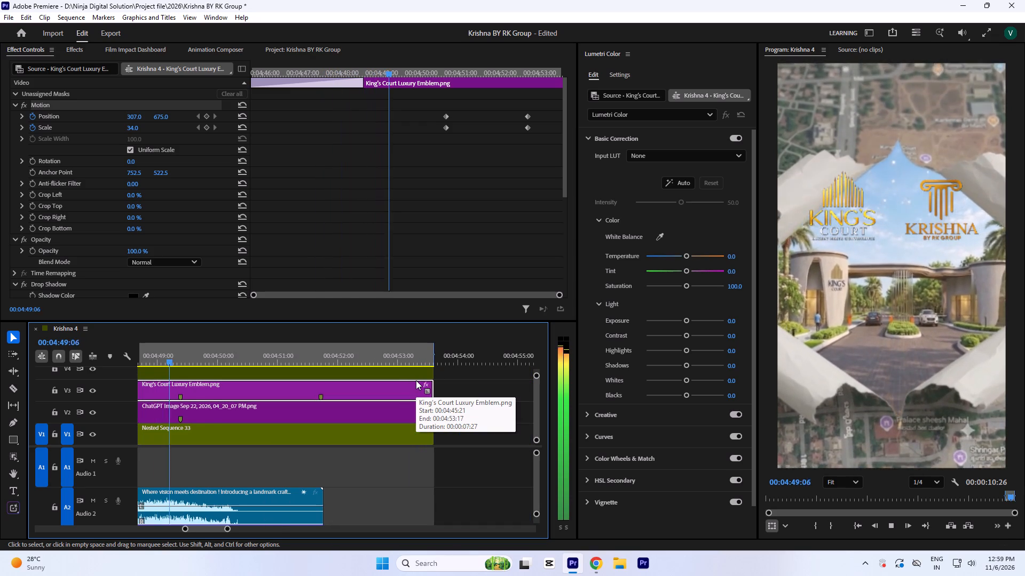
key(space)
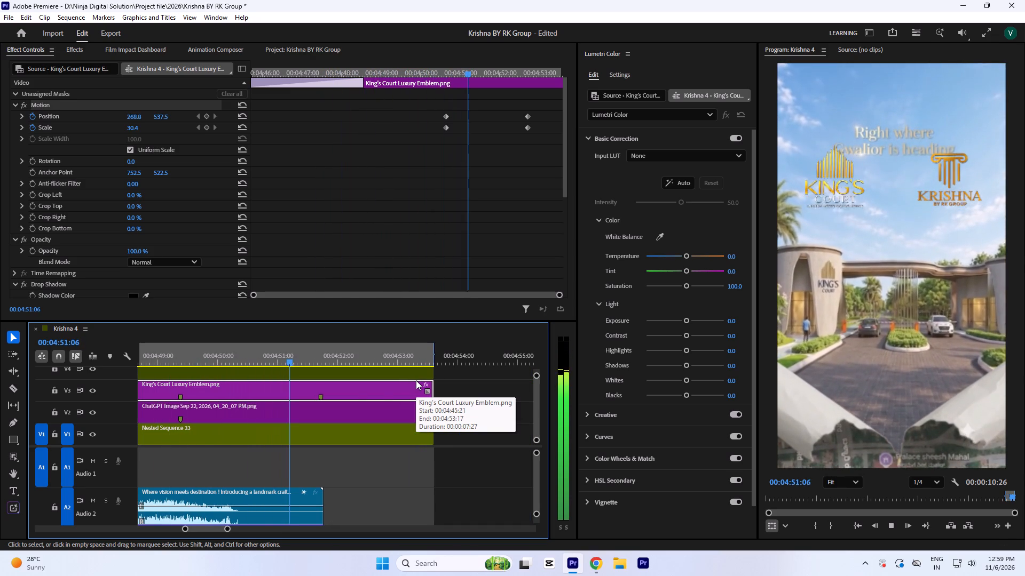
key(minus)
click(259, 362)
key(space)
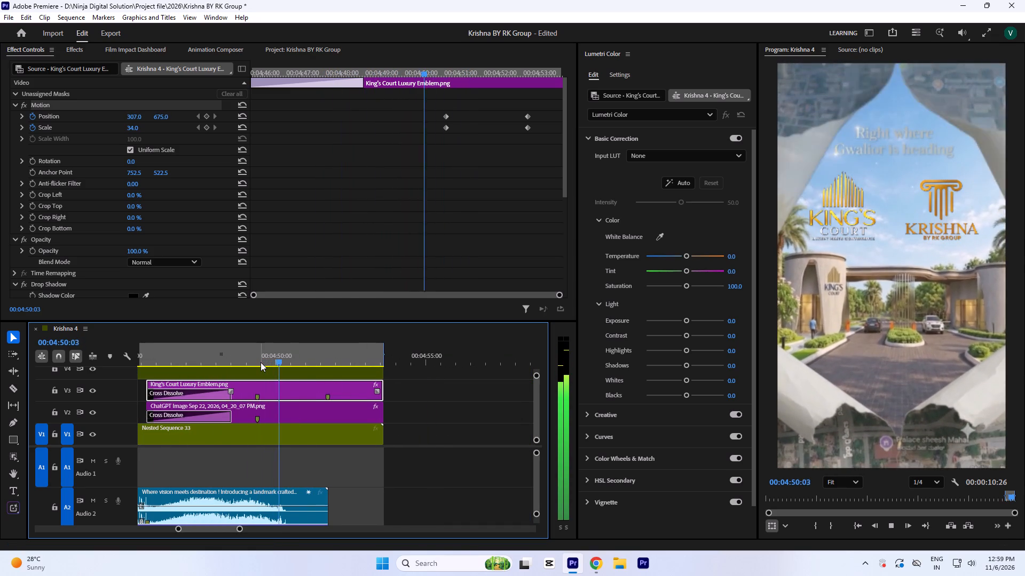
key(space)
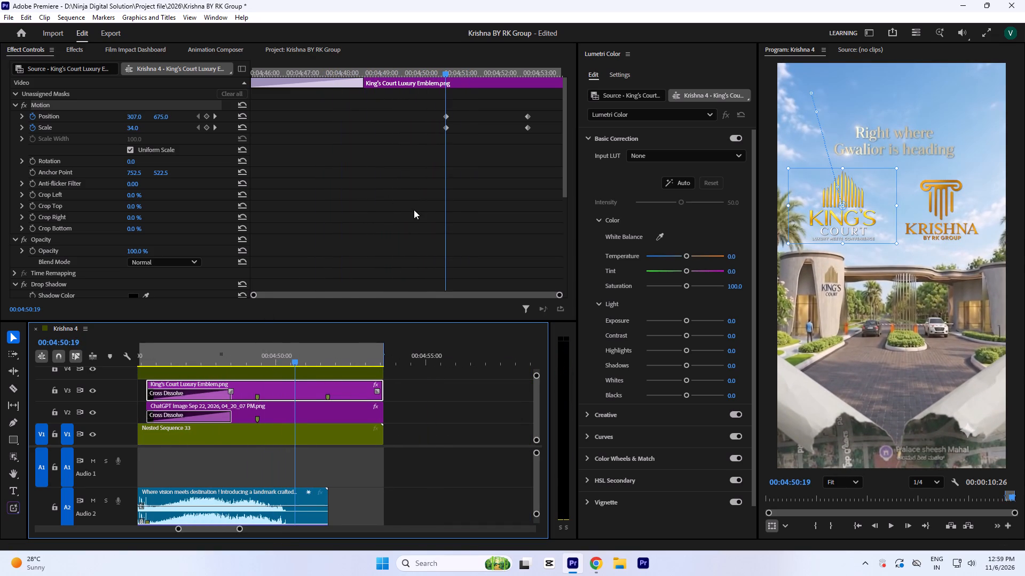
key(space)
key(space)
click(259, 356)
key(space)
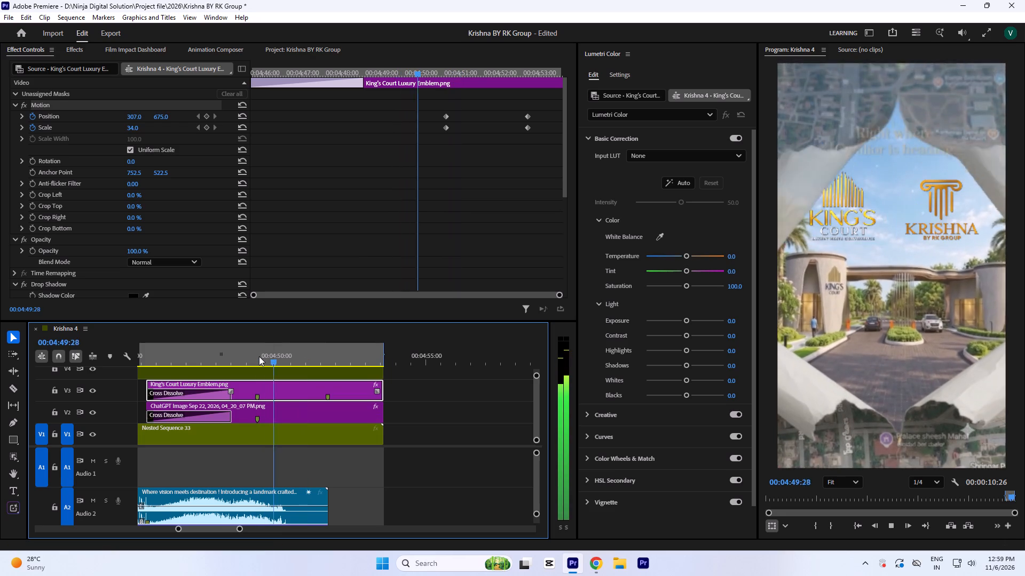
key(space)
key(space)
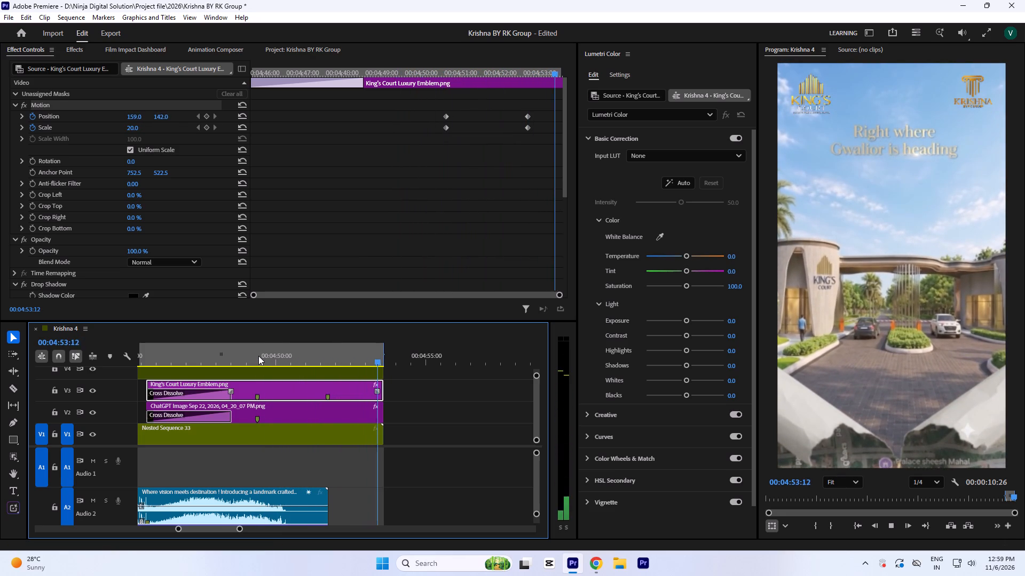
key(space)
Save the project.
click(356, 357)
key(ctrl+s)
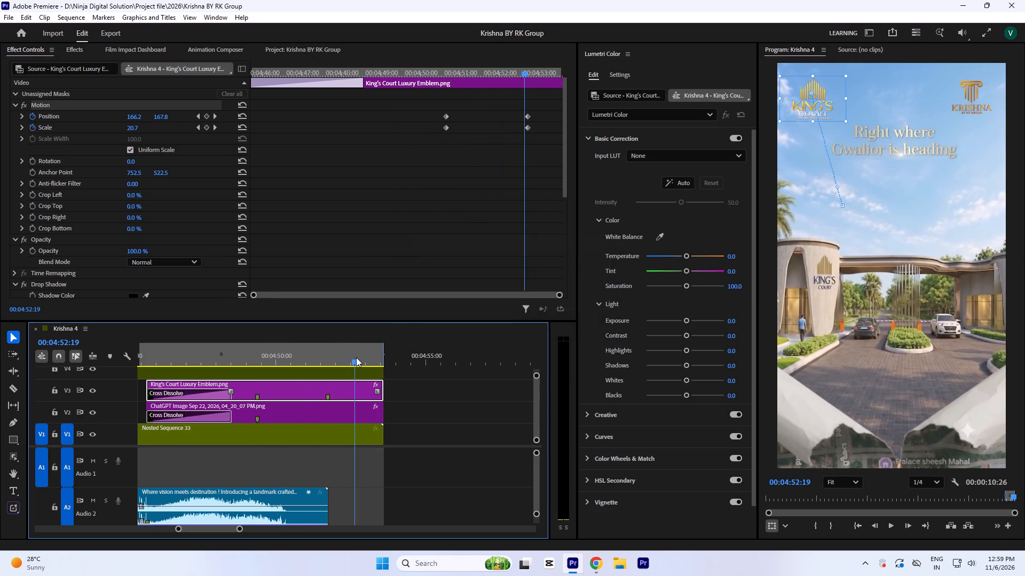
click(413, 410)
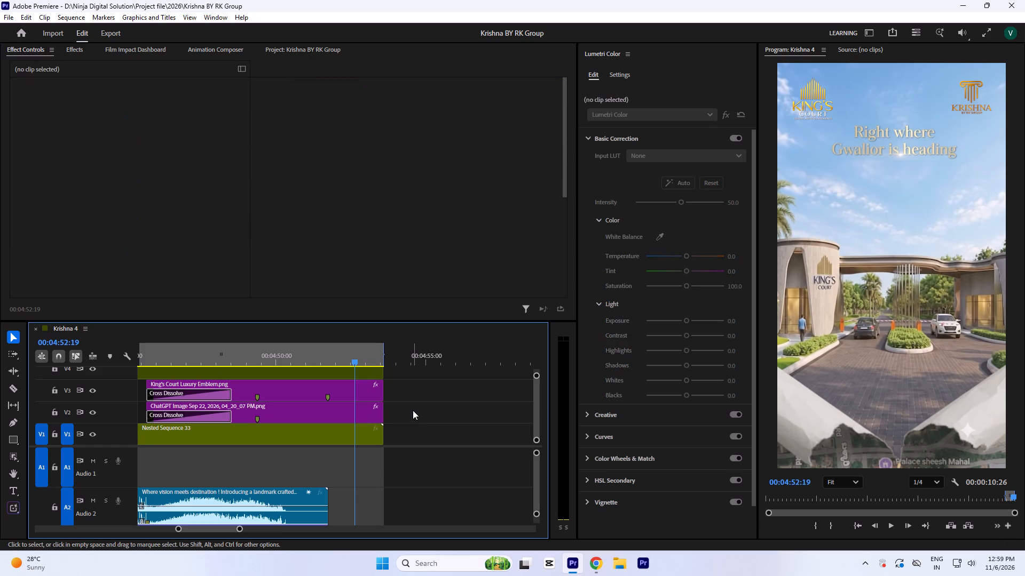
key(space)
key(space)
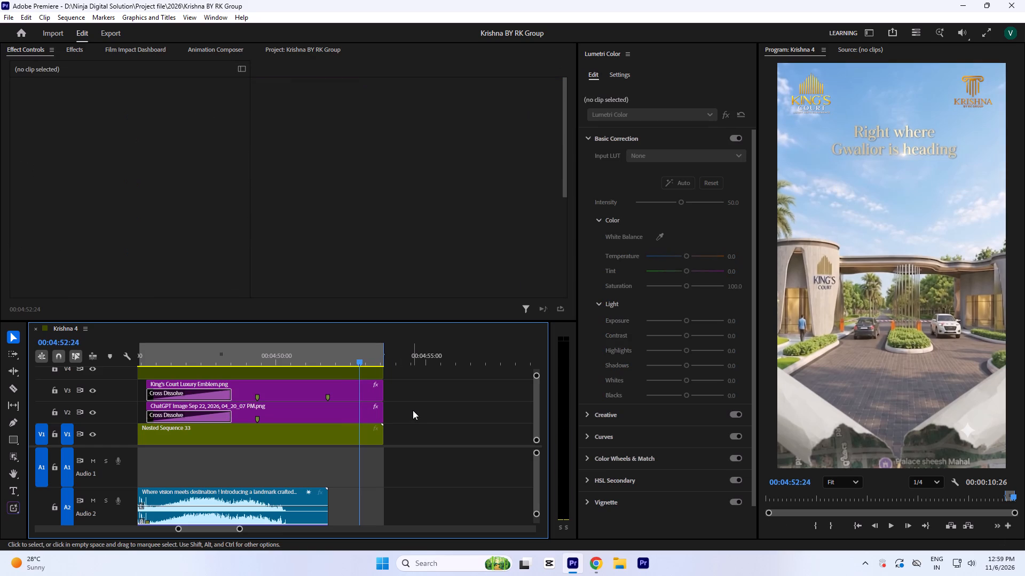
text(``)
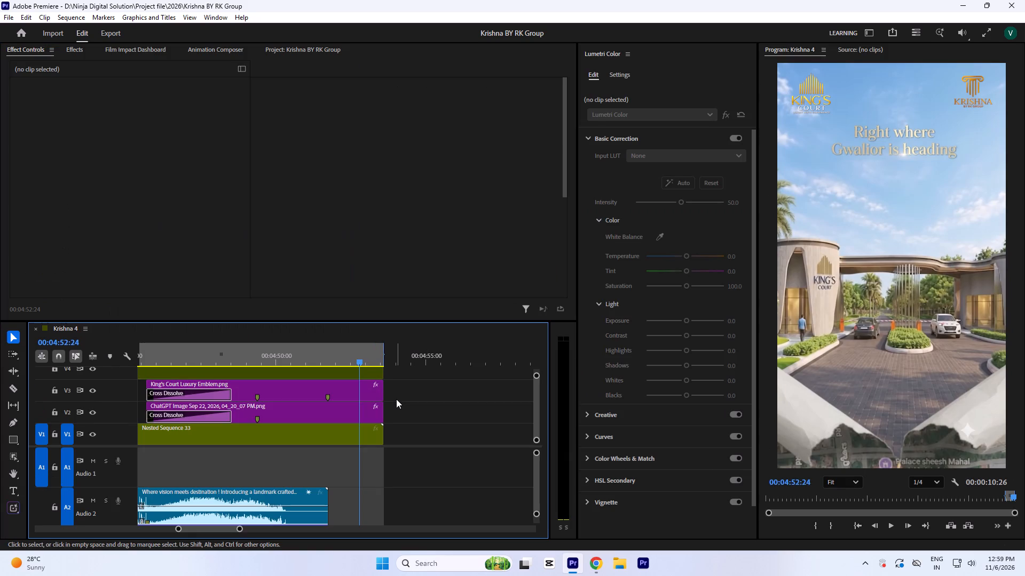
Open the Krishna 4 export settings and browse the Render folder for the output file to use.
key(ctrl+m)
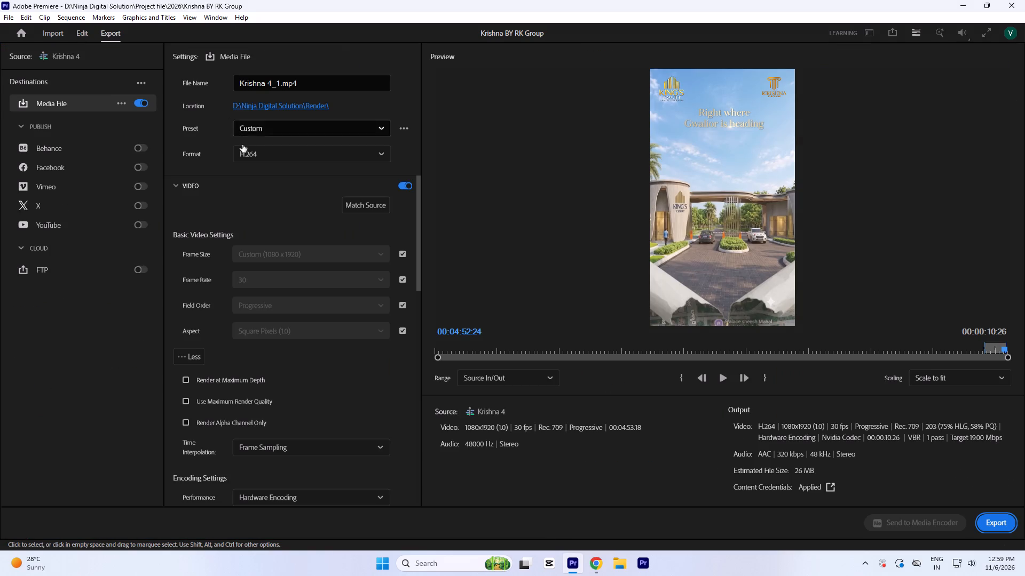
click(257, 108)
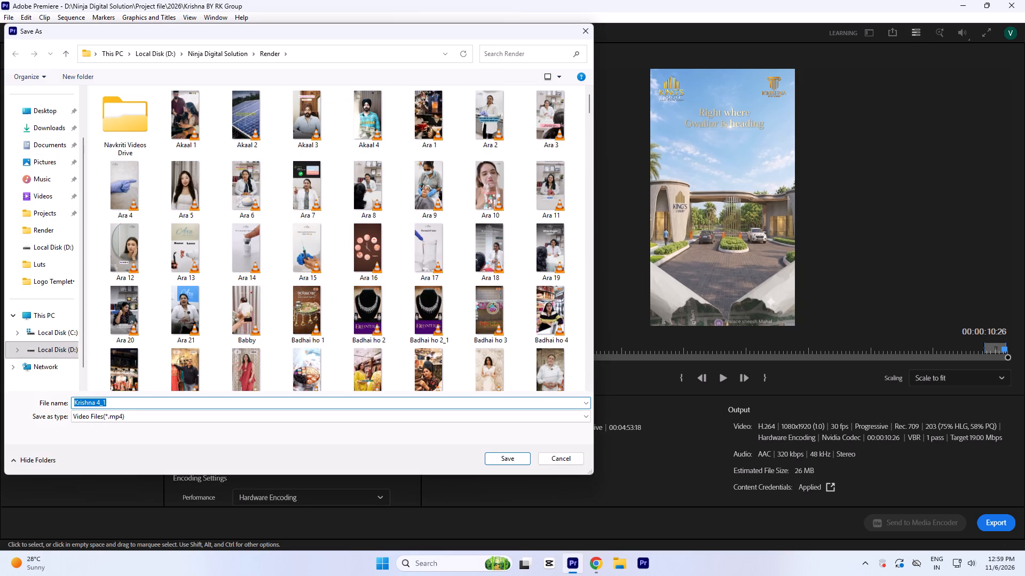
click(498, 49)
key(k)
key(BackSpace)
key(BackSpace)
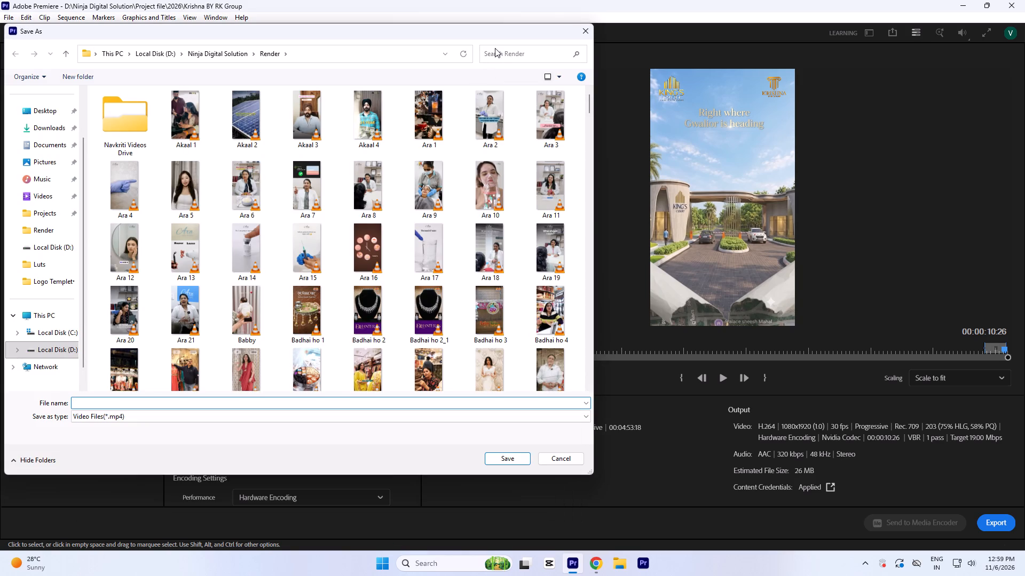
Search the Render folder for "krish" and choose the existing Krishna 4 video as the export's output file.
click(495, 48)
click(494, 54)
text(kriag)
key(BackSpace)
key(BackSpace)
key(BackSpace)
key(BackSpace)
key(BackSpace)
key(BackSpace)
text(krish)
click(137, 117)
key(Return)
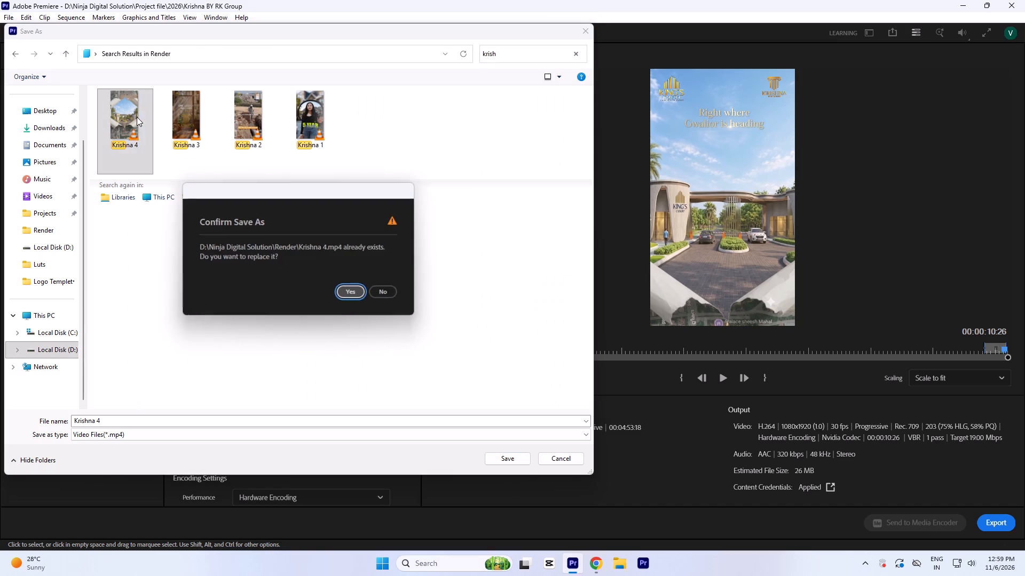
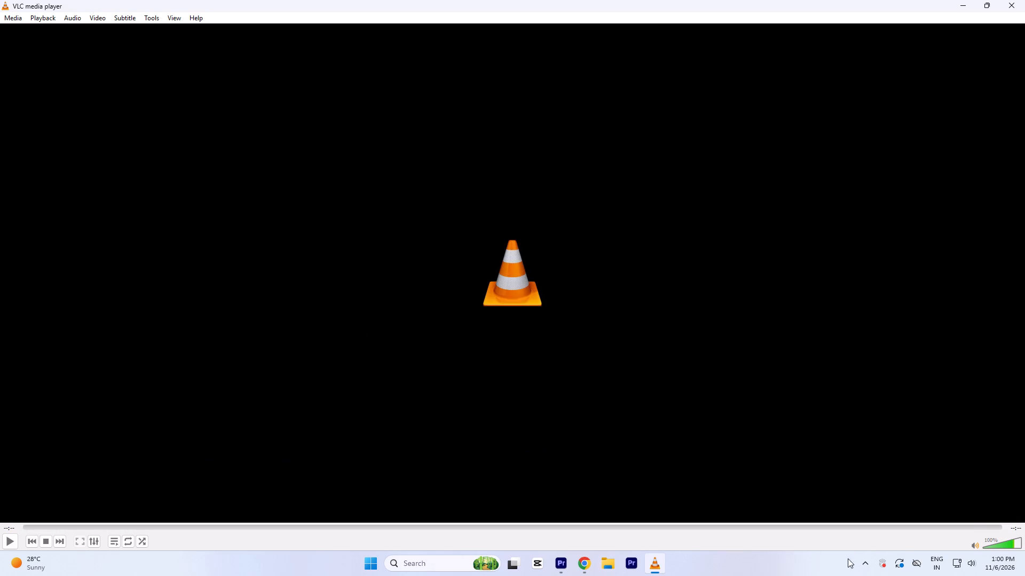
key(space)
click(887, 525)
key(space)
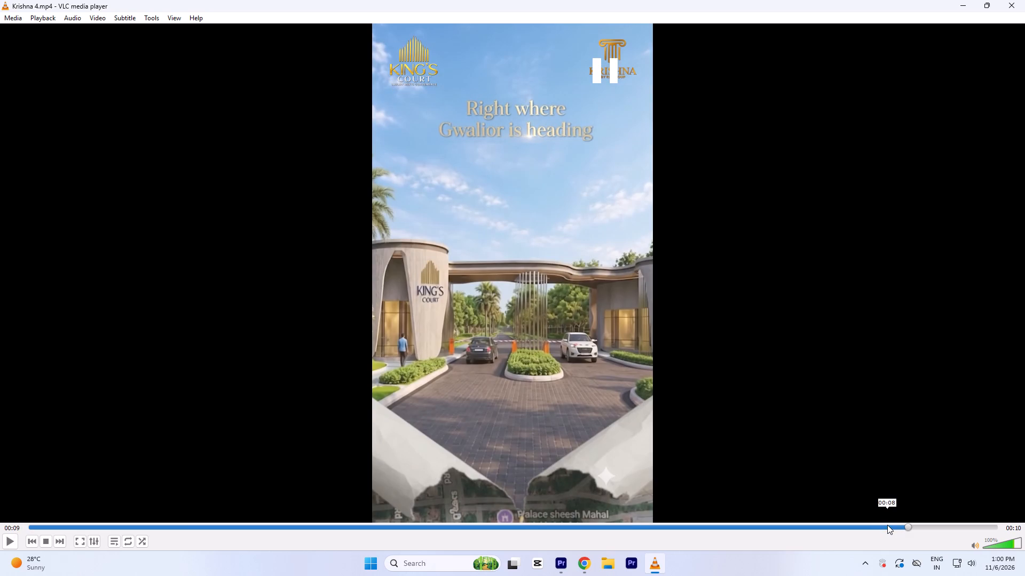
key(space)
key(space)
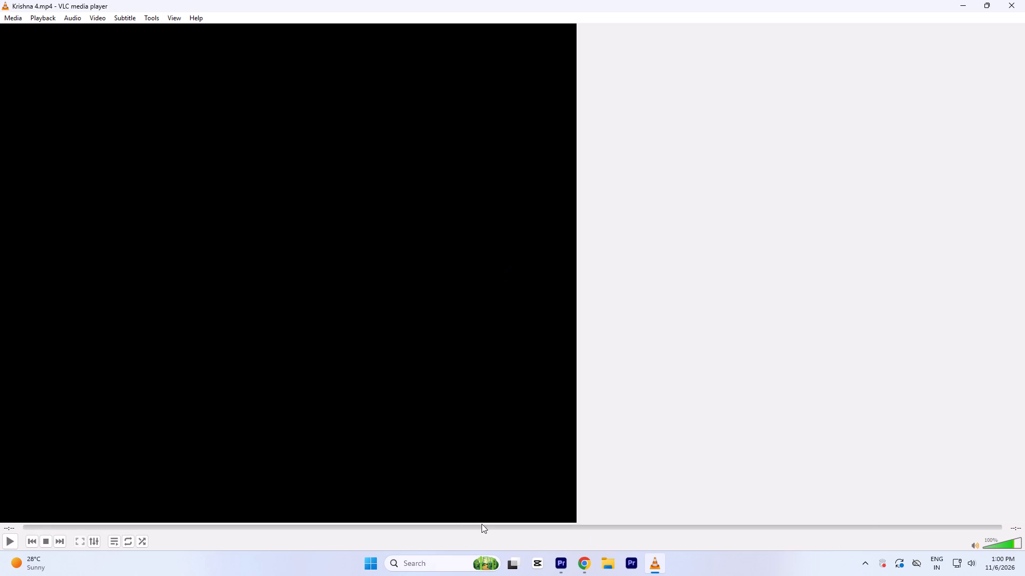